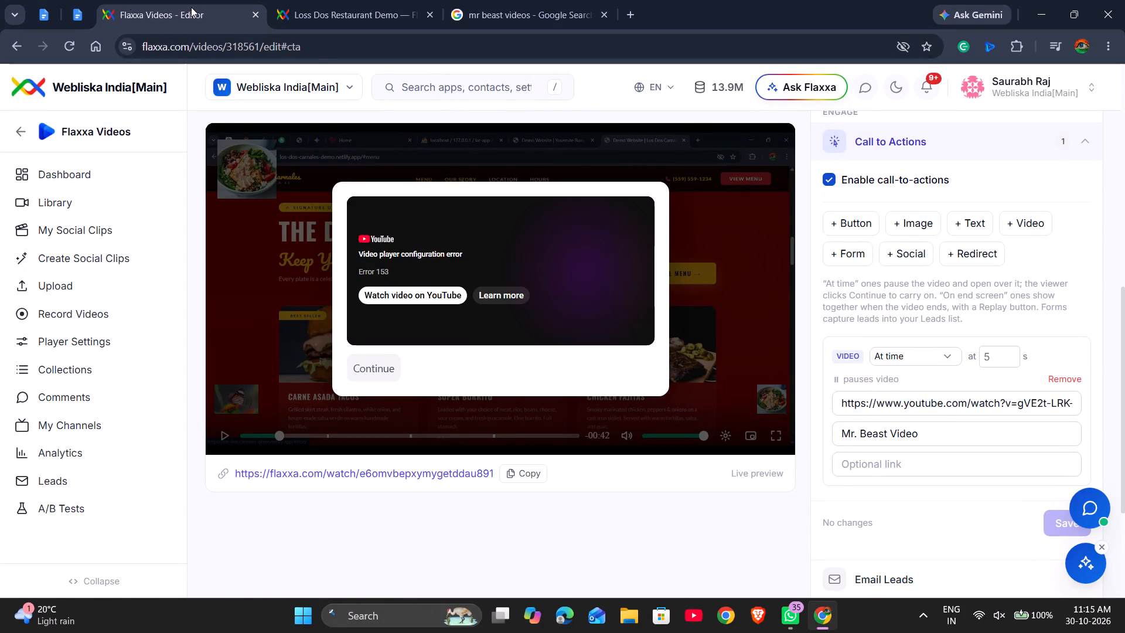
# Review the earlier entries in the Flaxxa Videos bug report, back to BUG-07 about removing a video from a collection.
pyautogui.click(80, 9)
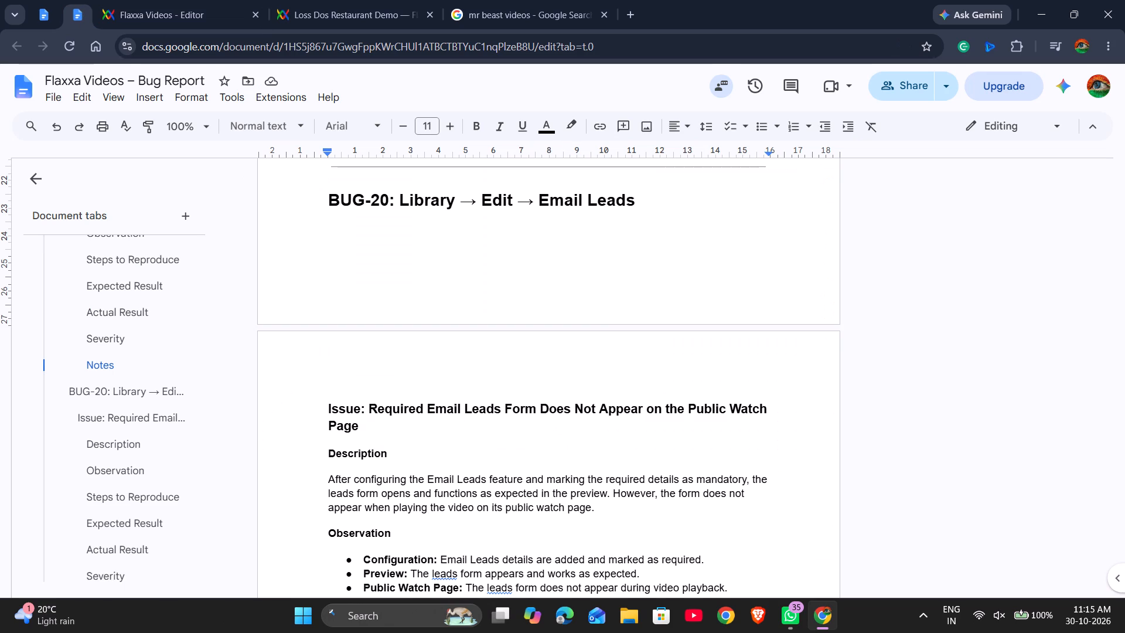
pyautogui.scroll(7, 448, 402)
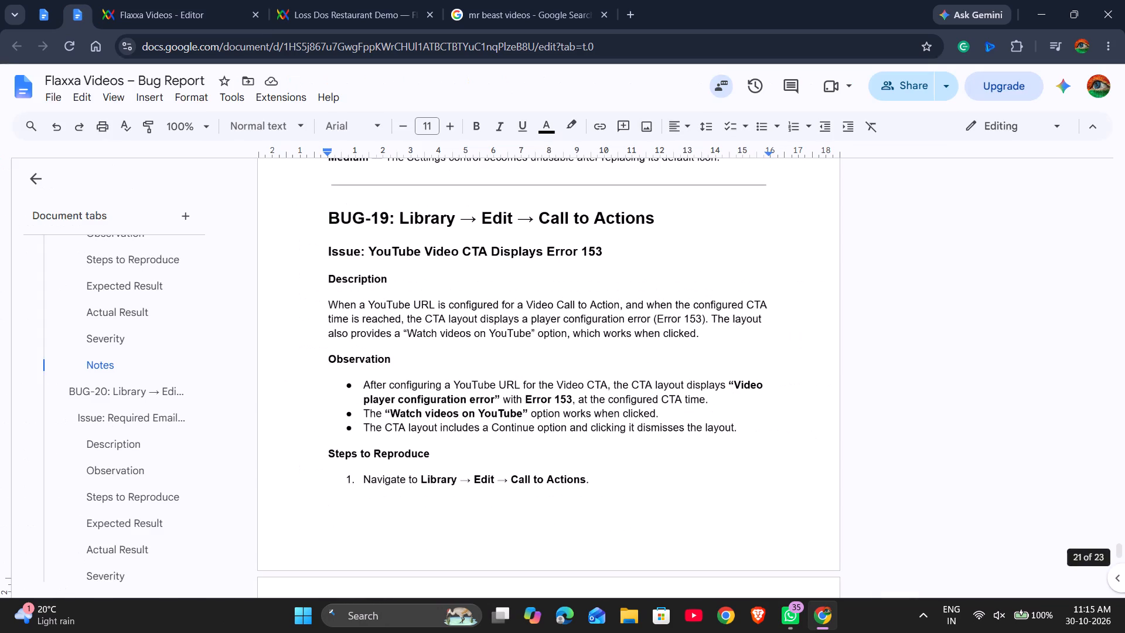
pyautogui.scroll(11, 504, 335)
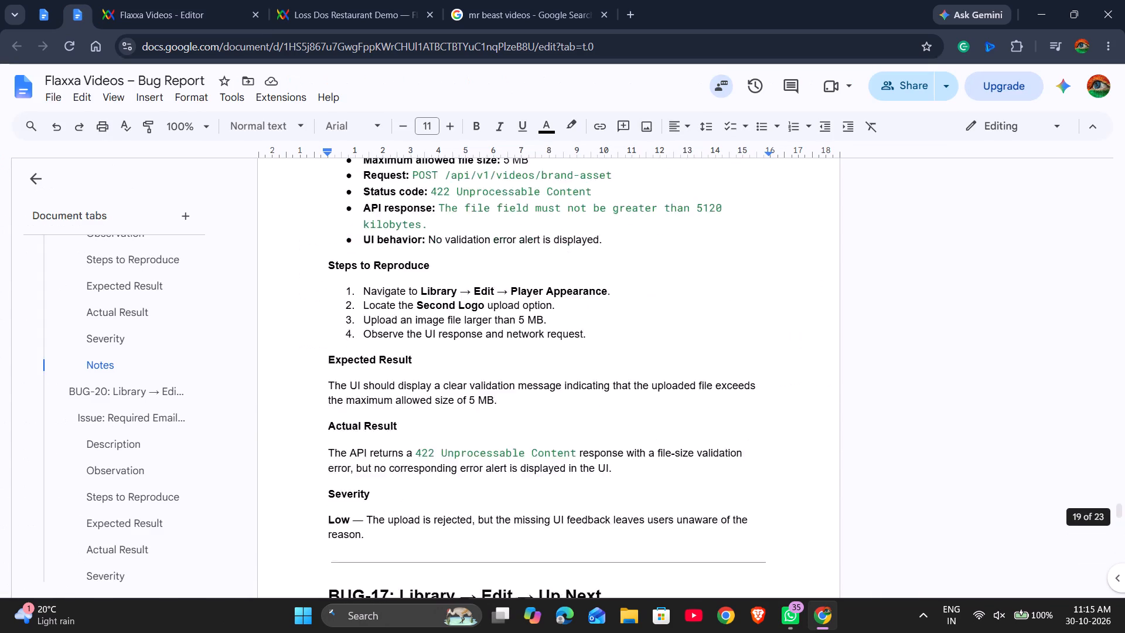
pyautogui.scroll(7, 504, 335)
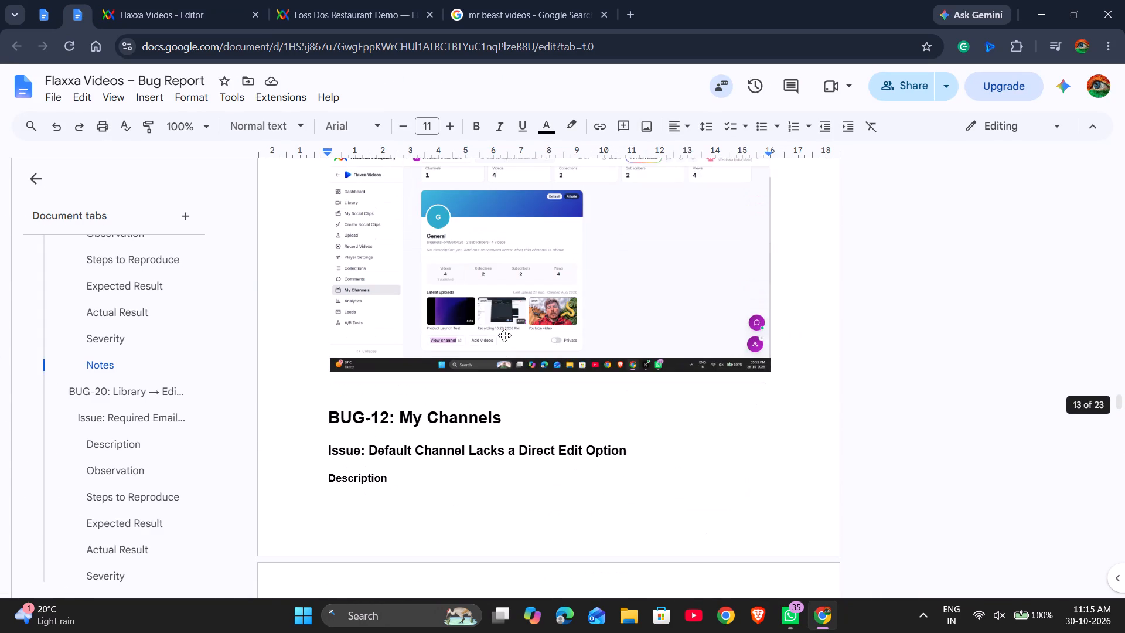
pyautogui.scroll(11, 504, 335)
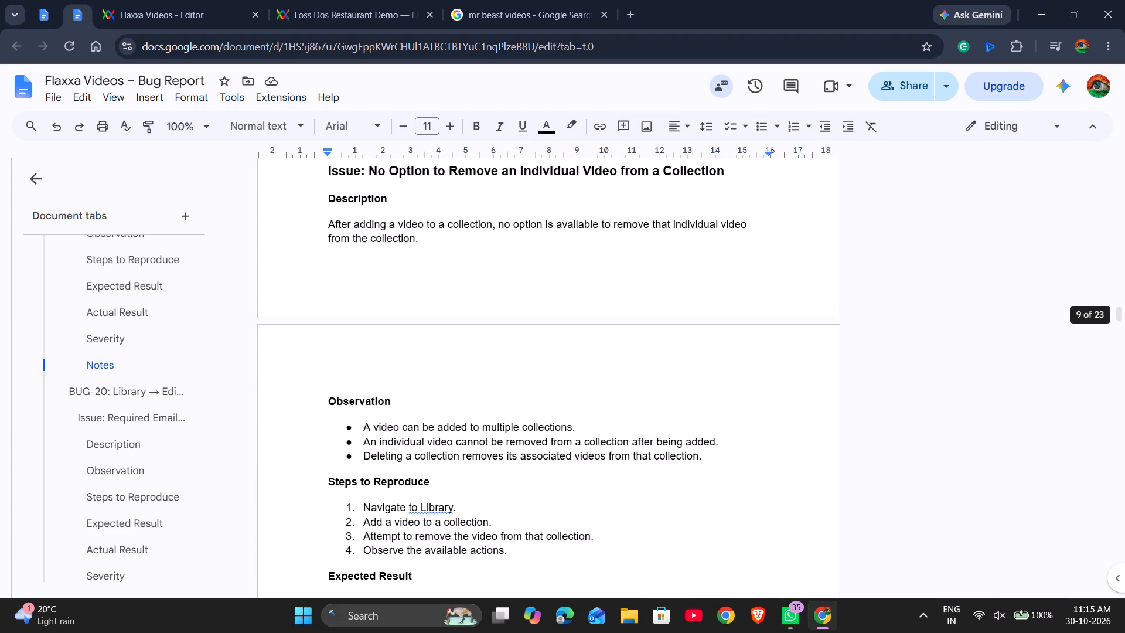
pyautogui.scroll(1, 504, 335)
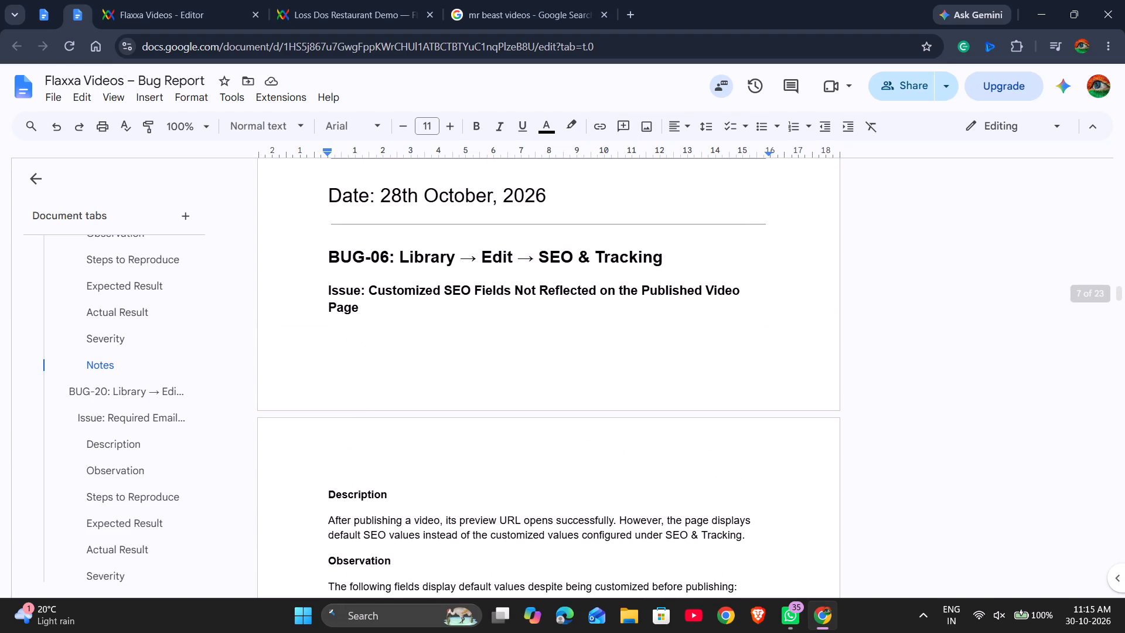
pyautogui.scroll(-8, 504, 335)
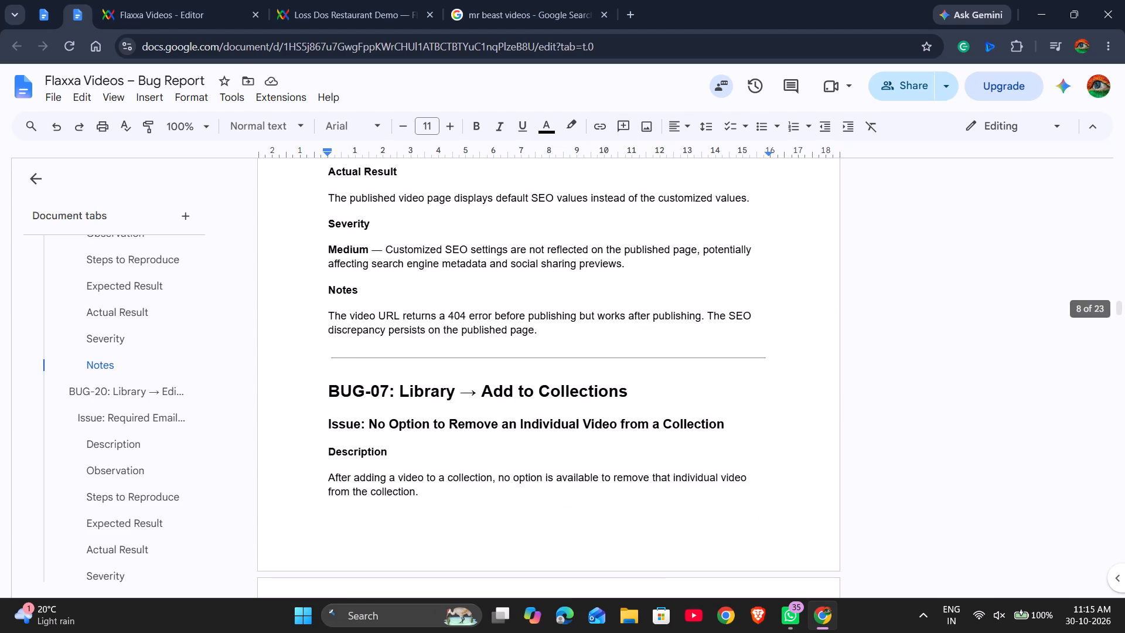
pyautogui.scroll(-3, 504, 335)
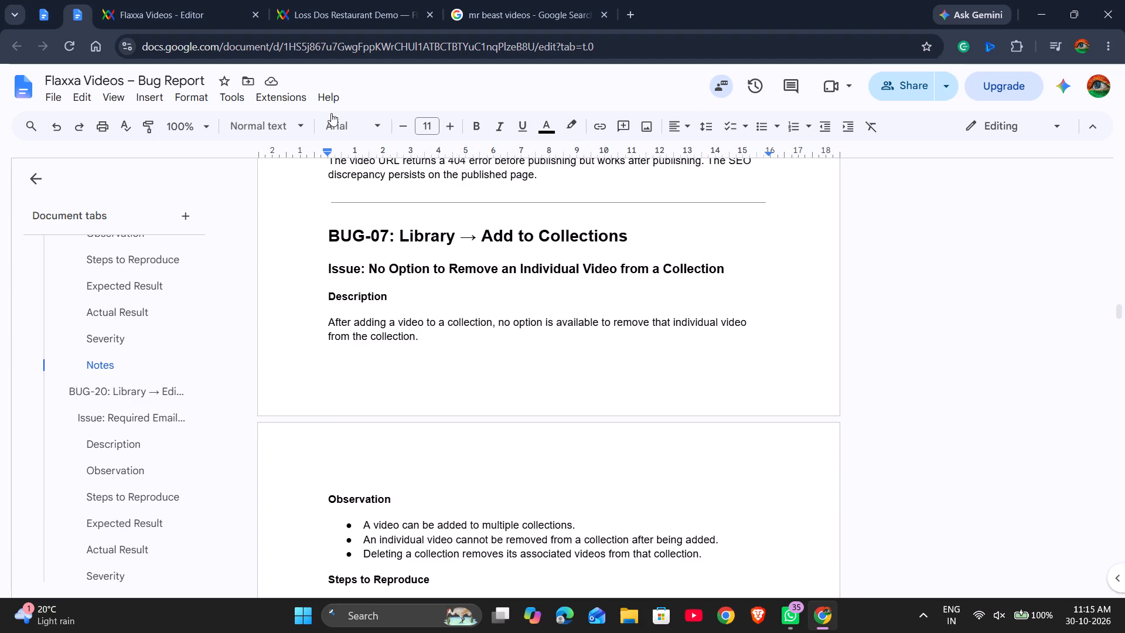
# Return to the video editor and continue past the YouTube call-to-action overlay in the preview.
pyautogui.click(227, 5)
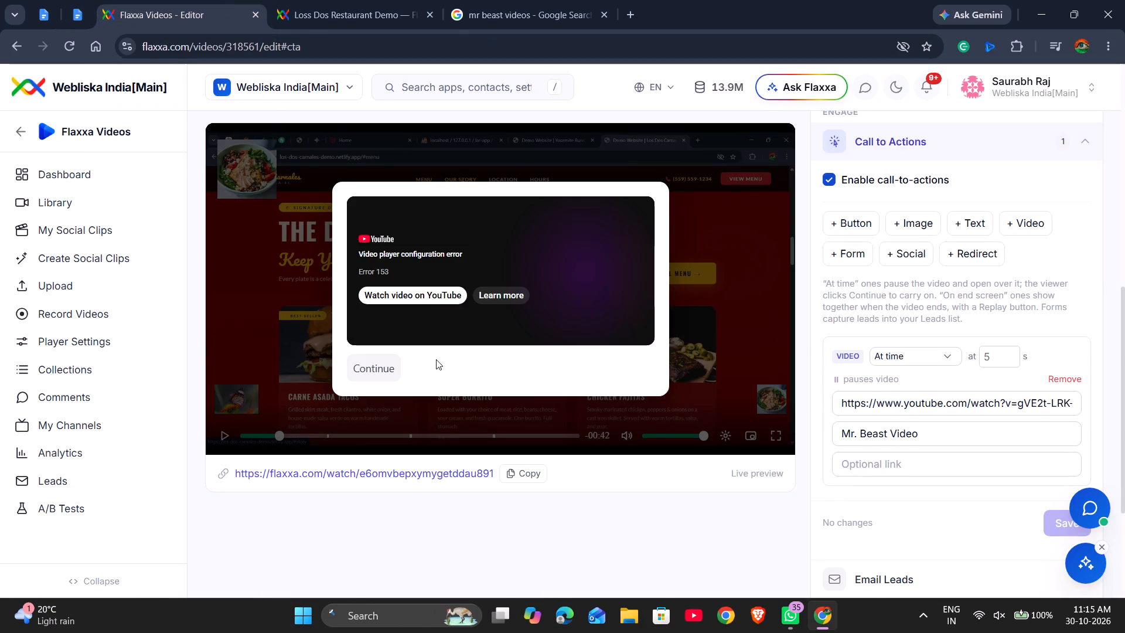
pyautogui.click(376, 369)
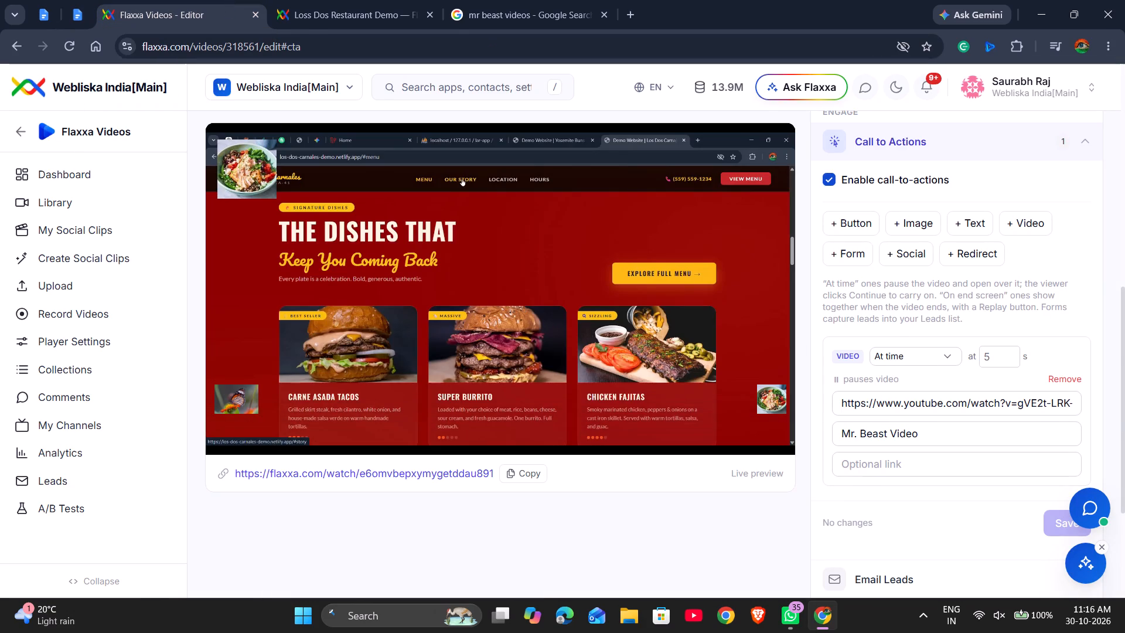
pyautogui.scroll(-4, 889, 423)
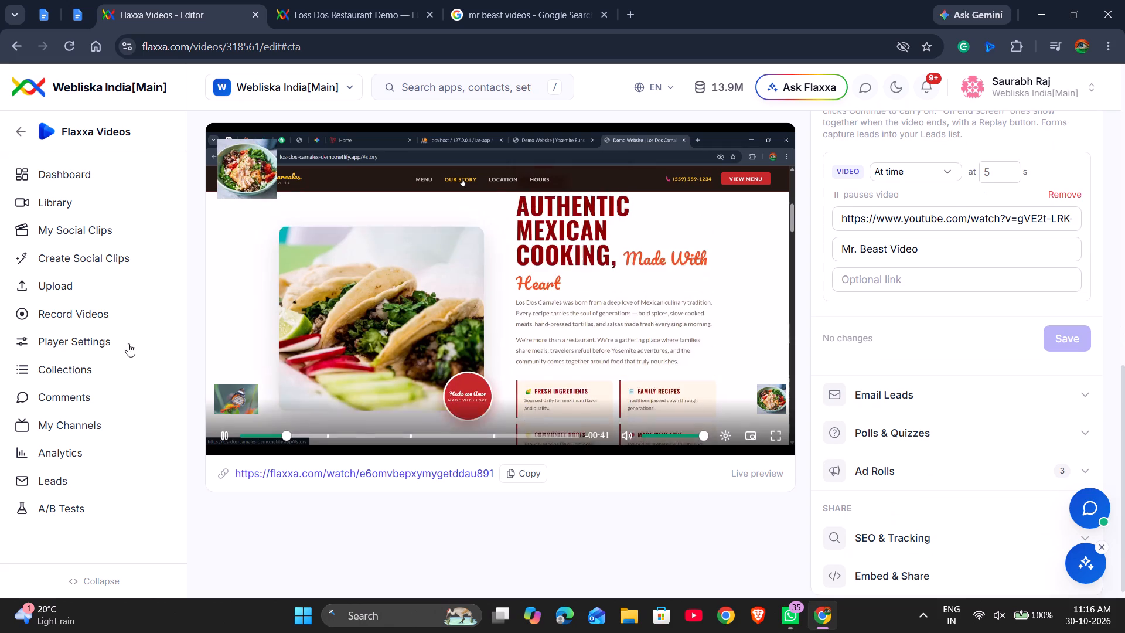
# Open the OmnioSuite collection and examine its items and the source videos offered for bulk player settings.
pyautogui.click(74, 367)
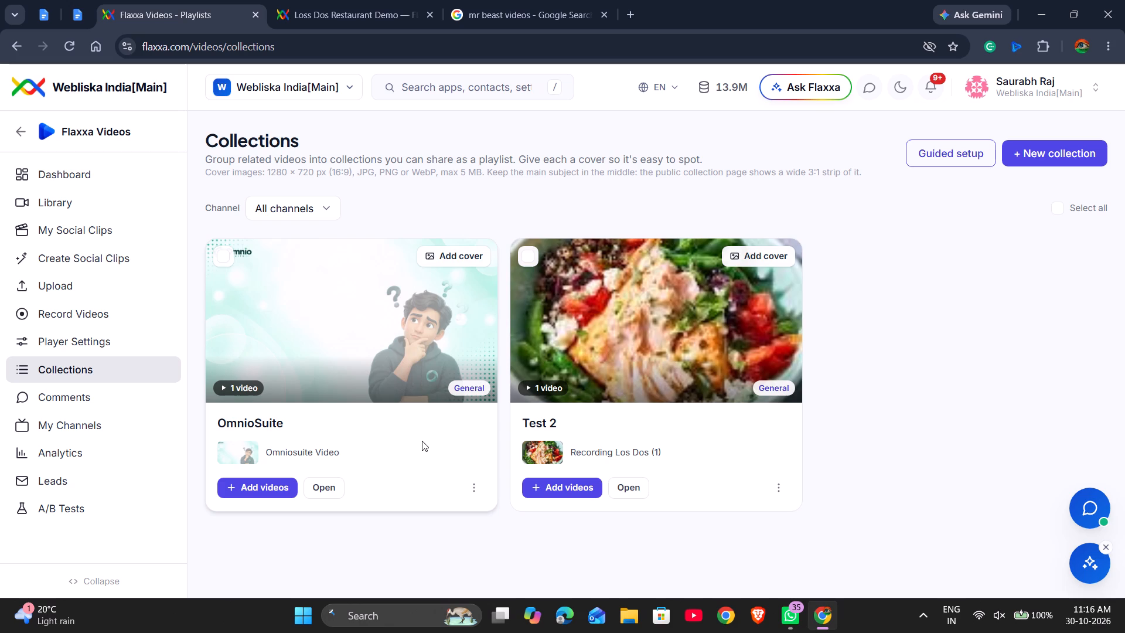
pyautogui.click(338, 485)
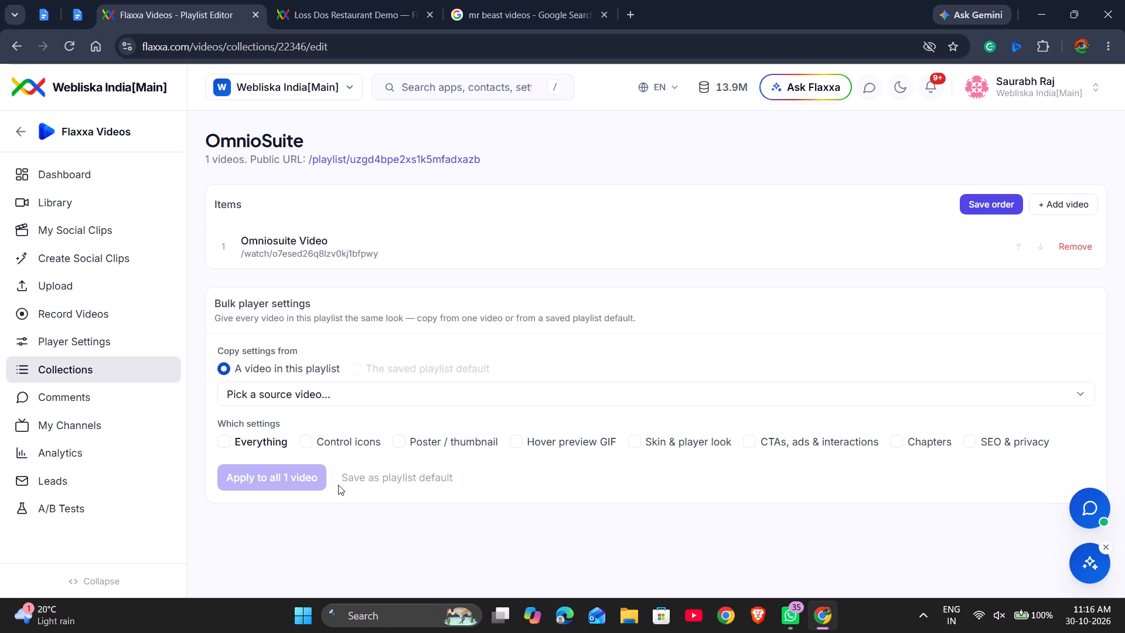
pyautogui.click(412, 402)
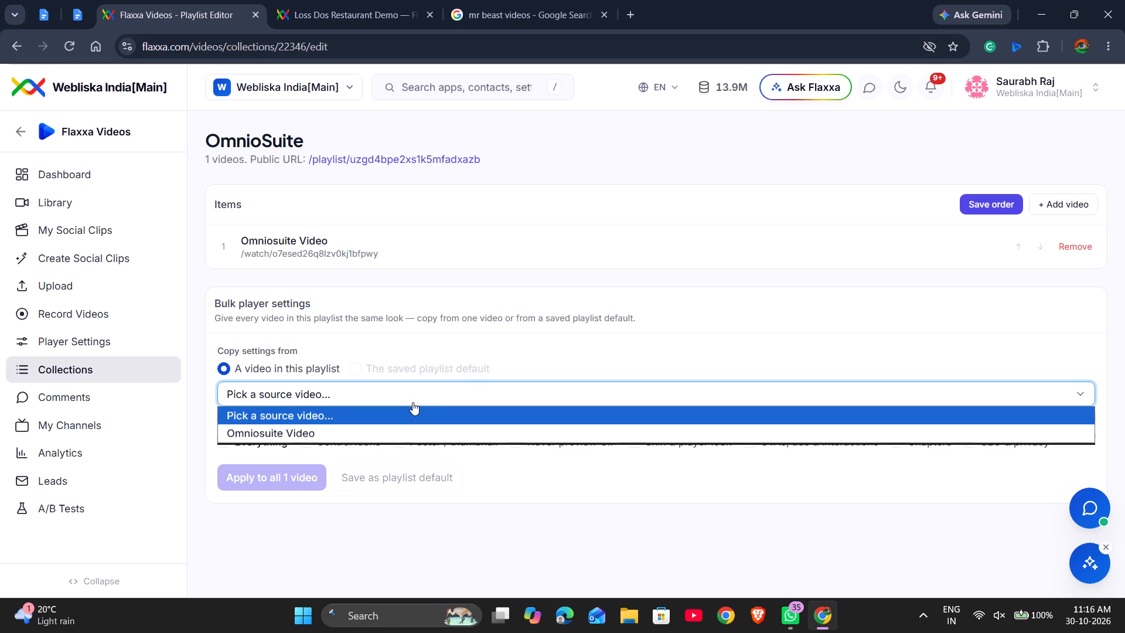
pyautogui.click(529, 341)
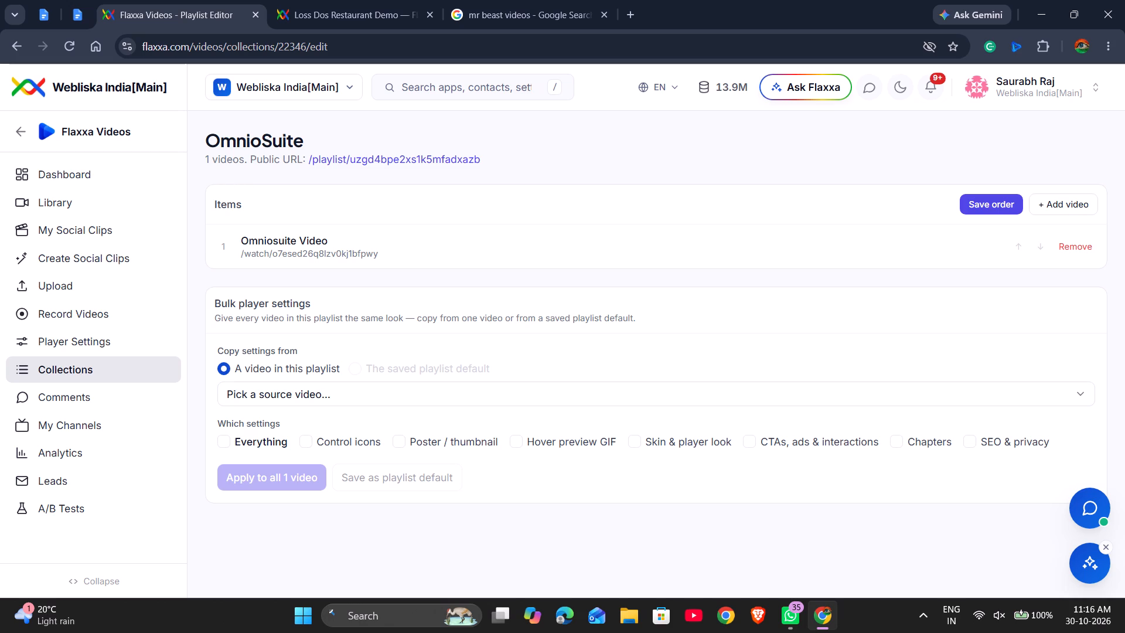
# Add the Evening Reflections recording and Youtube video to the Test 2 collection and save.
pyautogui.click(138, 369)
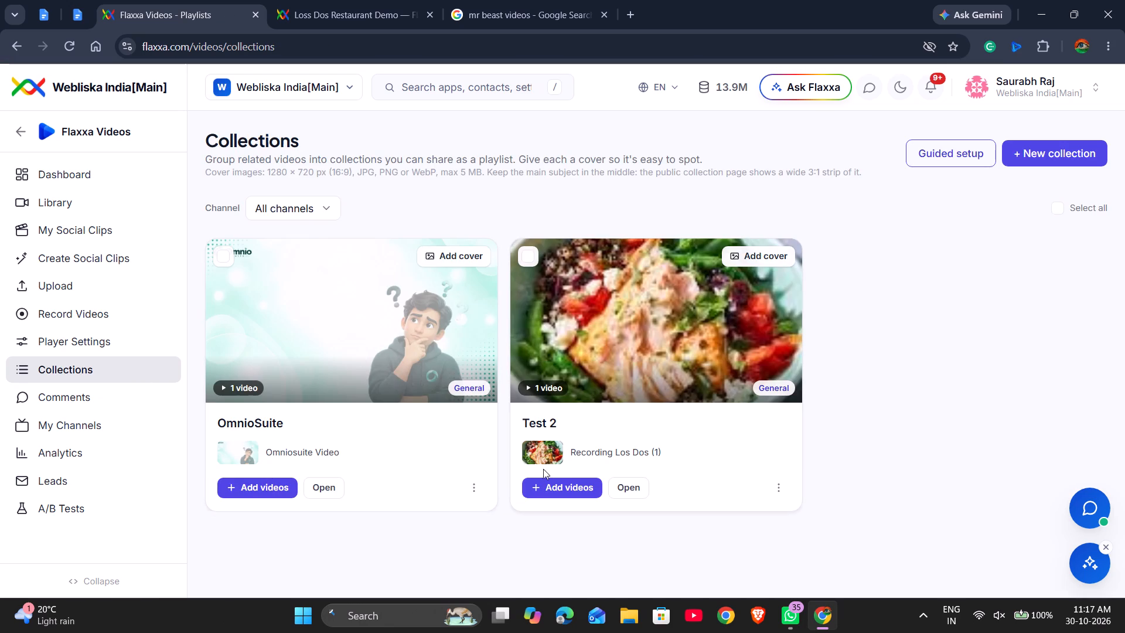
pyautogui.click(562, 484)
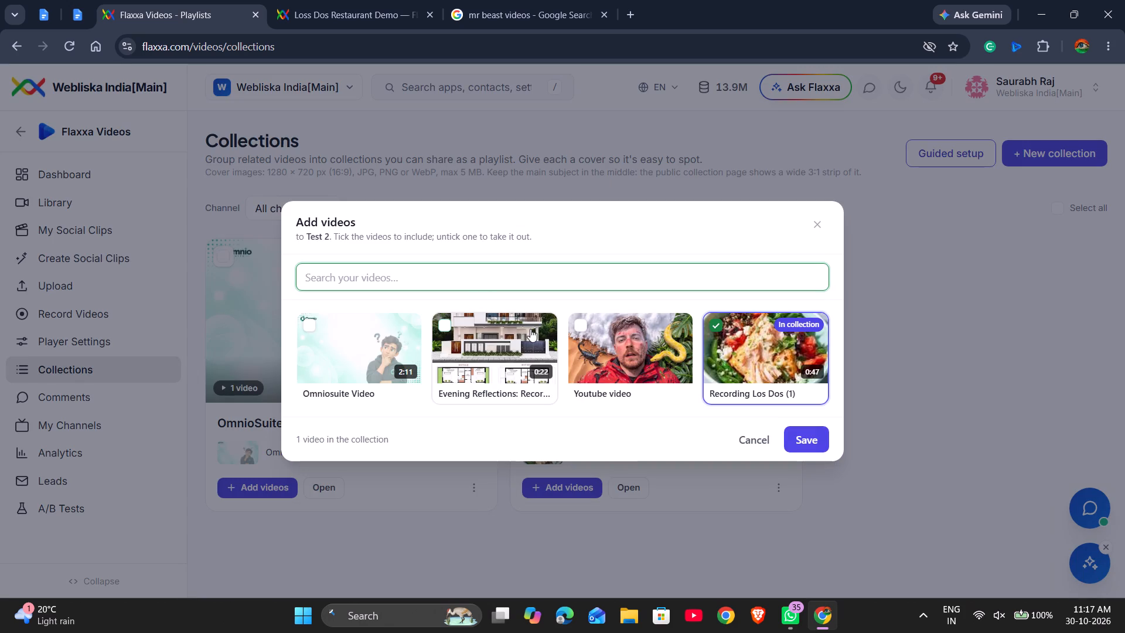
pyautogui.click(438, 322)
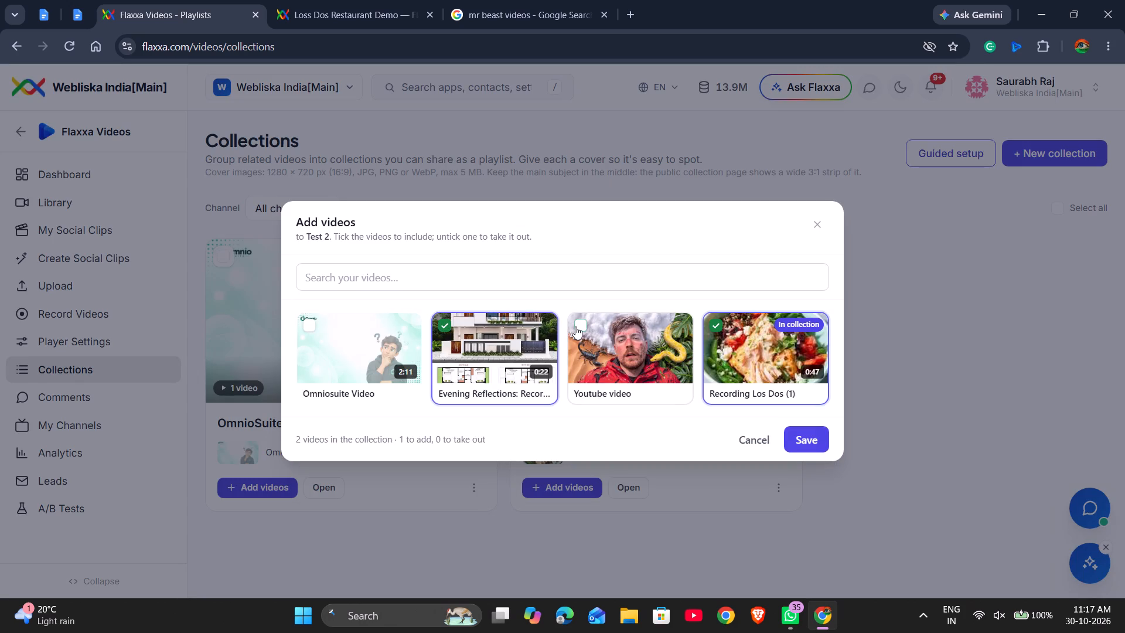
pyautogui.click(578, 326)
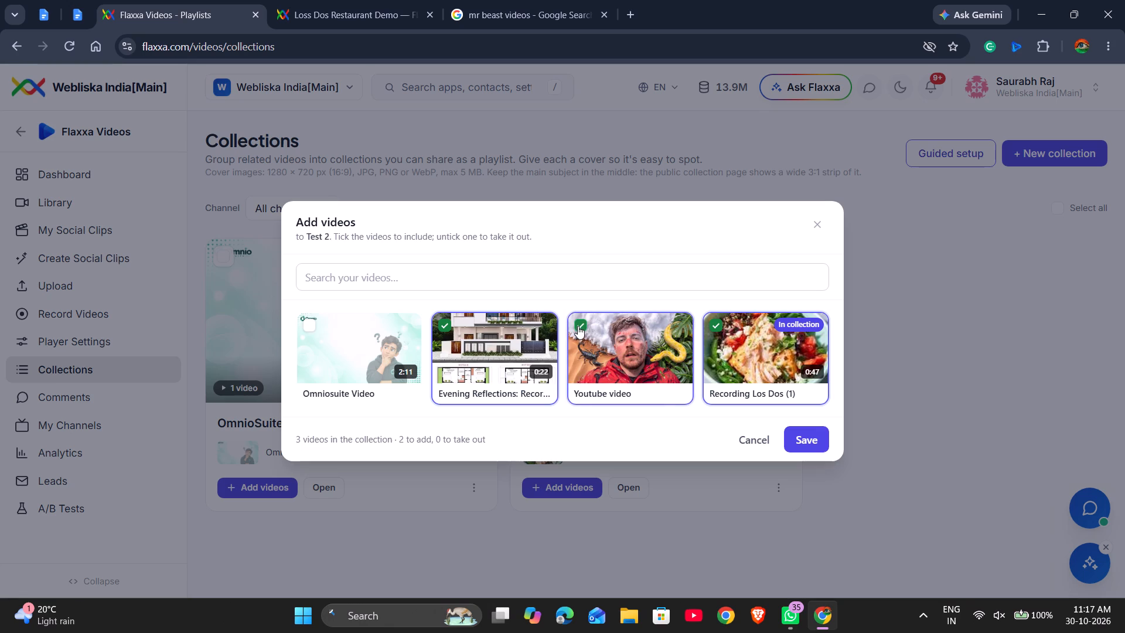
pyautogui.click(798, 447)
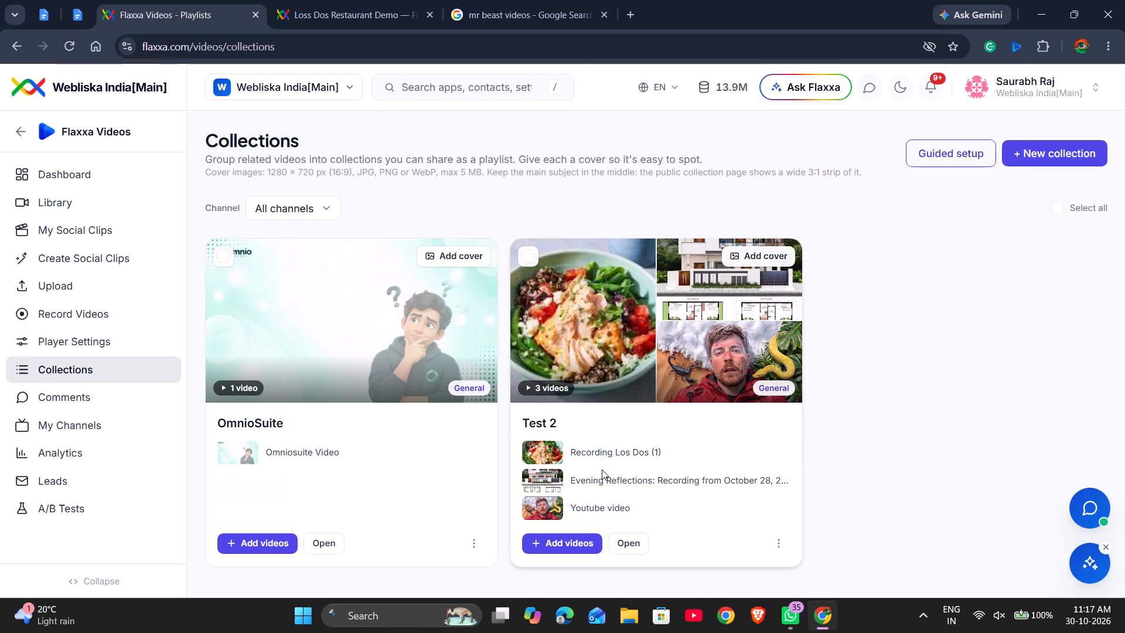
# Remove Youtube video from the Test 2 collection and confirm the removal.
pyautogui.click(616, 536)
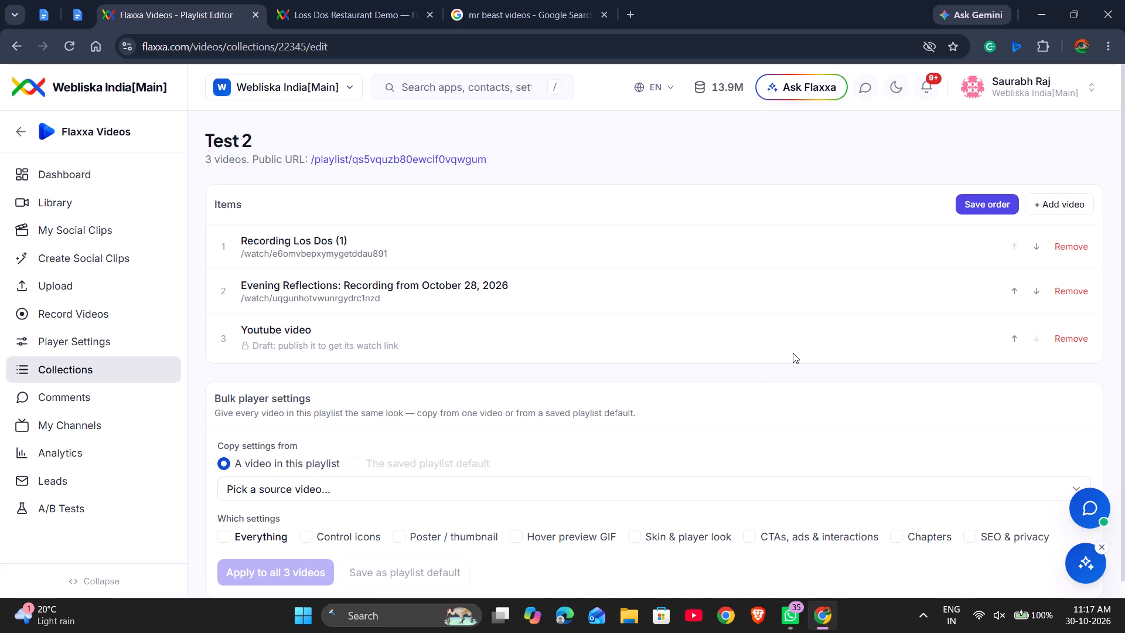
pyautogui.click(1068, 341)
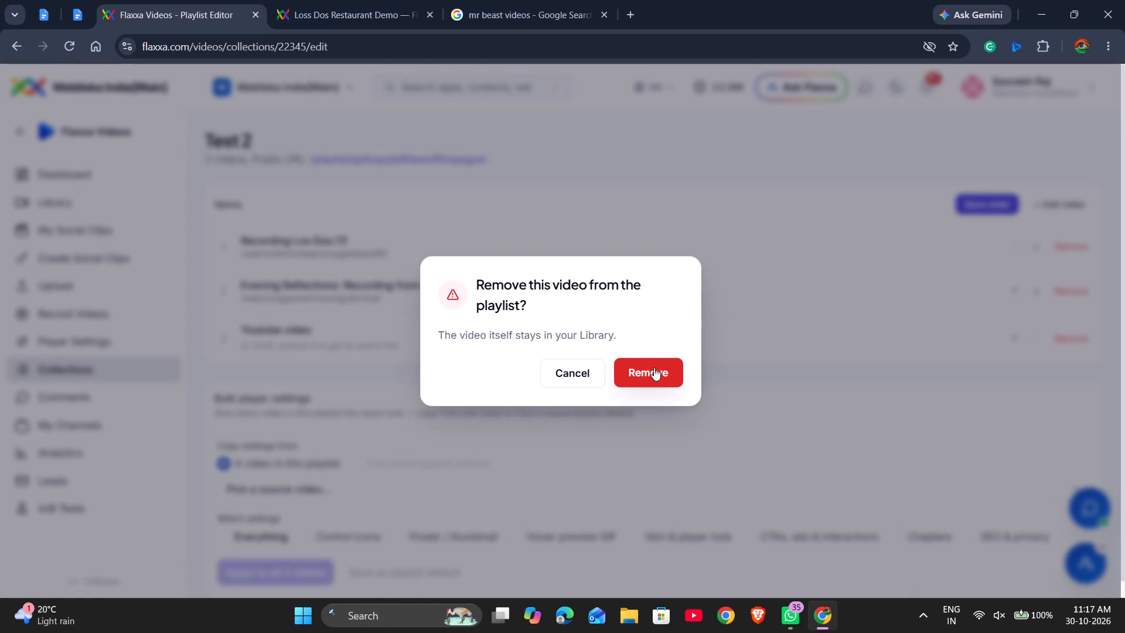
pyautogui.click(654, 367)
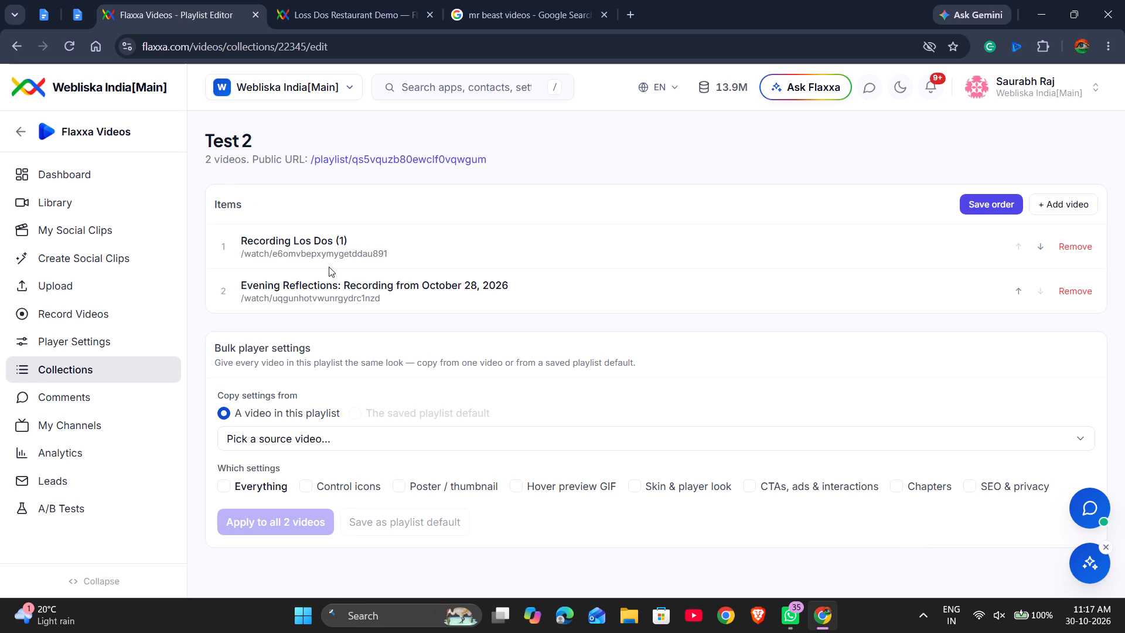
# Open the public page of the Test 2 collection, check which videos it lists, and reload it.
pyautogui.click(143, 369)
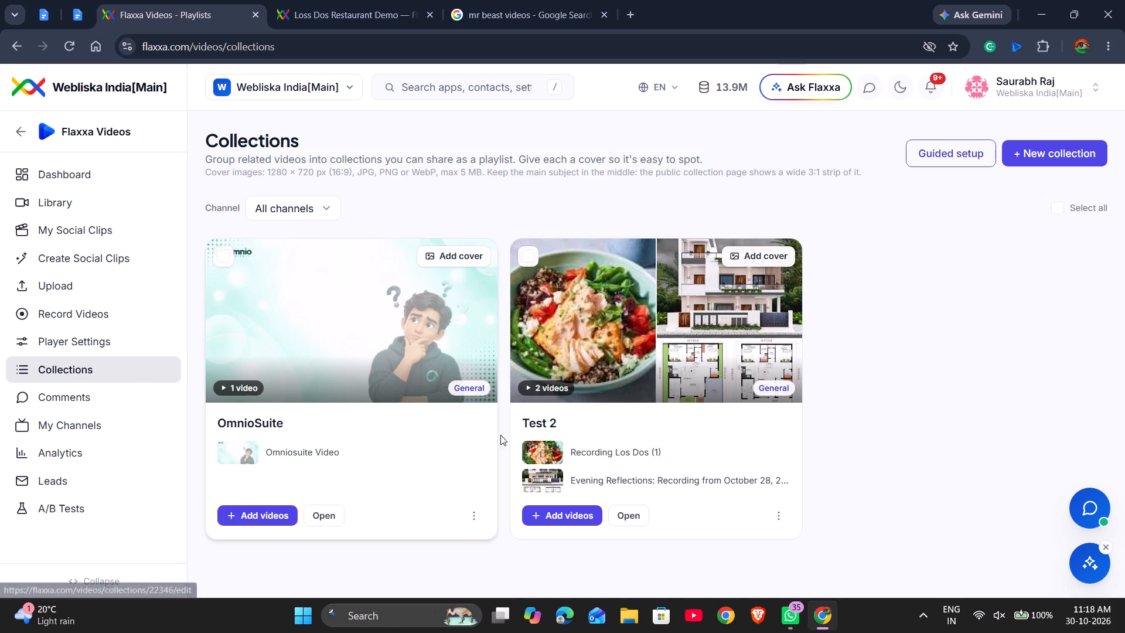
pyautogui.click(772, 513)
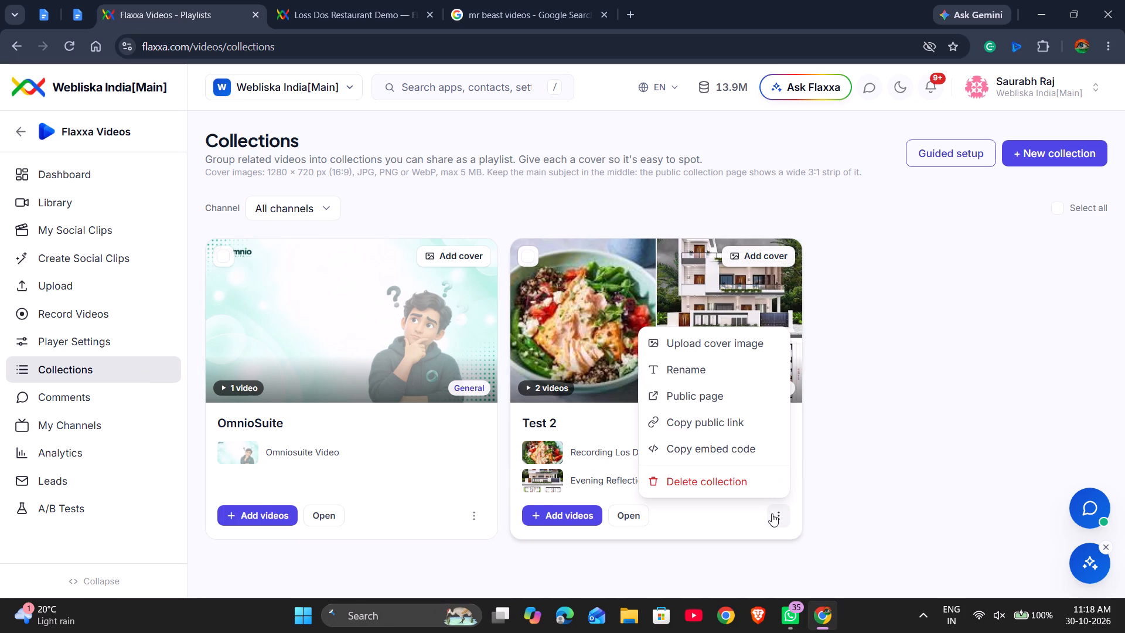
pyautogui.click(684, 397)
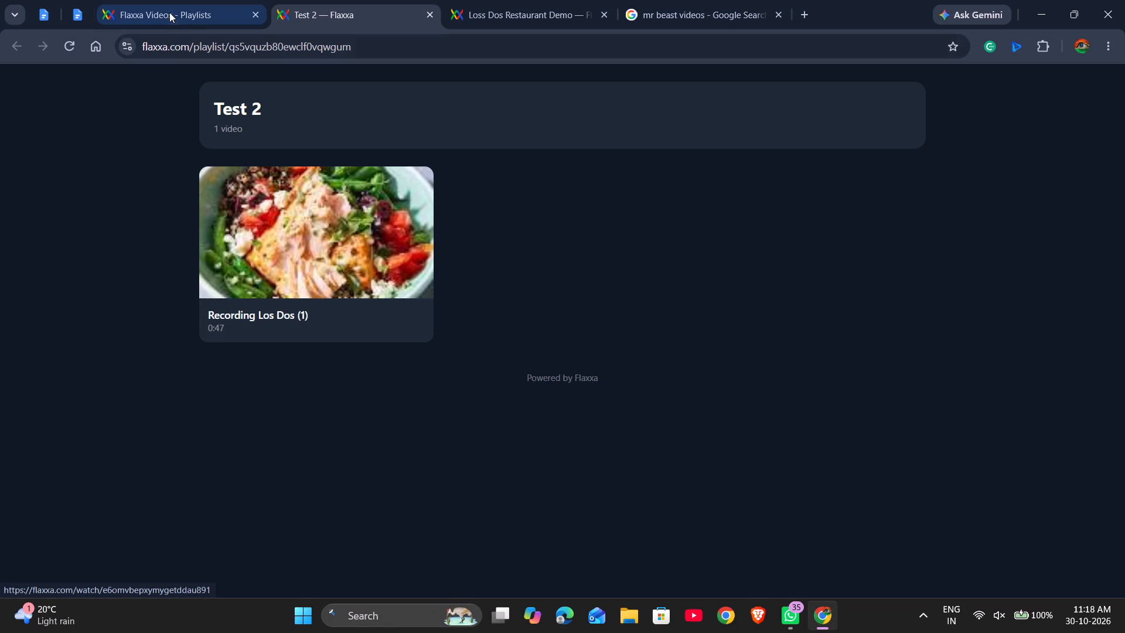
pyautogui.scroll(-1, 313, 247)
pyautogui.scroll(1, 313, 247)
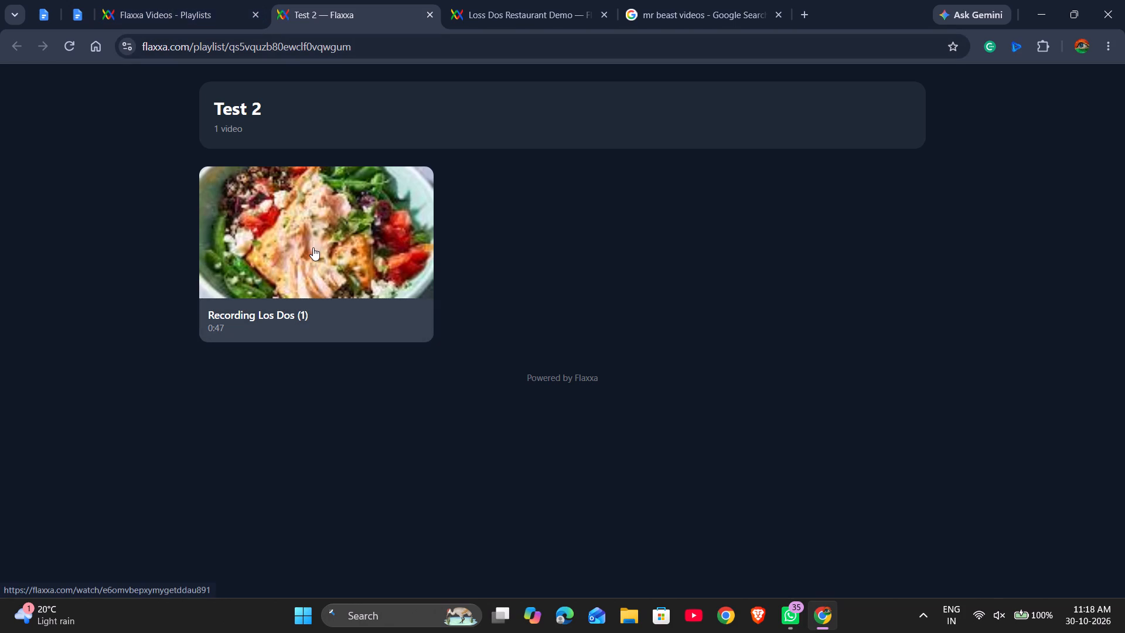
pyautogui.scroll(1, 313, 247)
pyautogui.hotkey('ctrl', 'r')
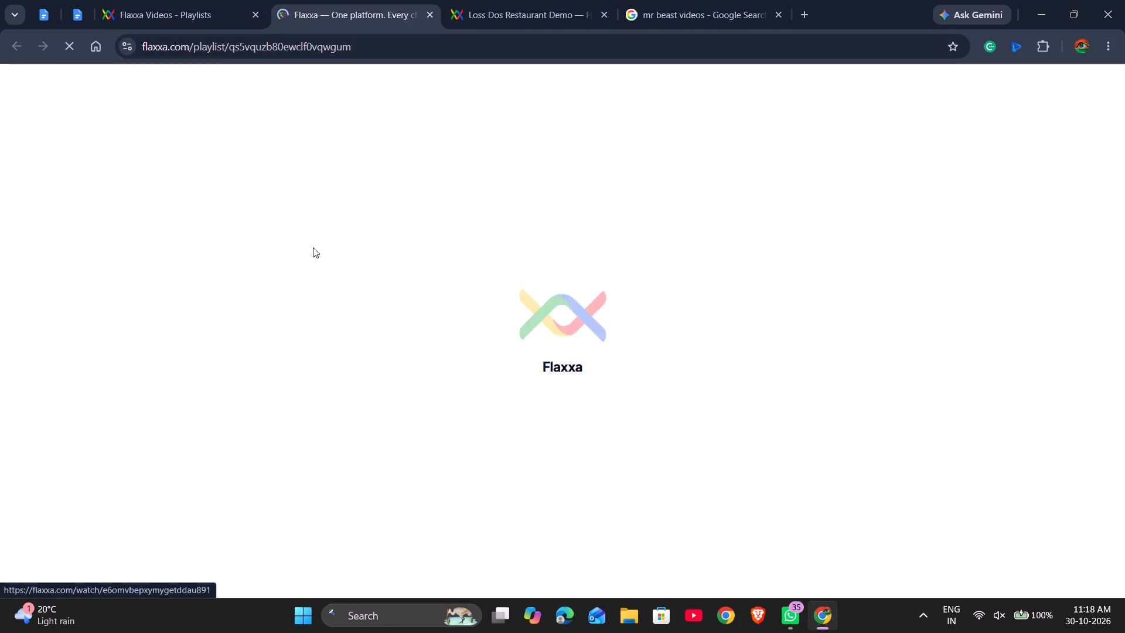
# Check the publication status of the collection's videos in the Library.
pyautogui.click(202, 0)
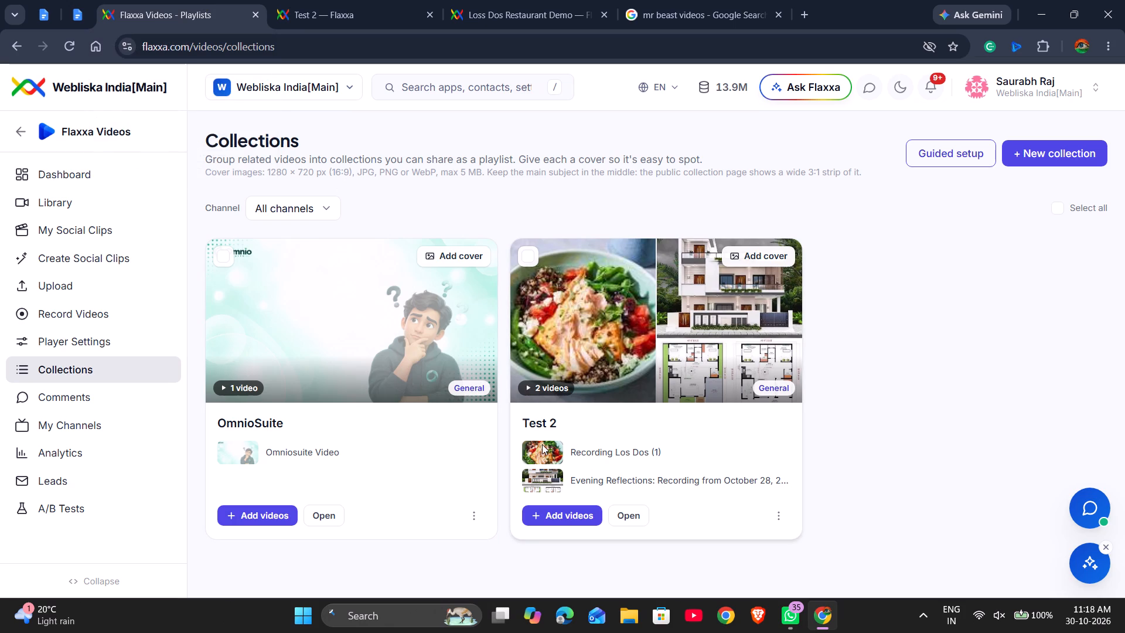
pyautogui.click(101, 200)
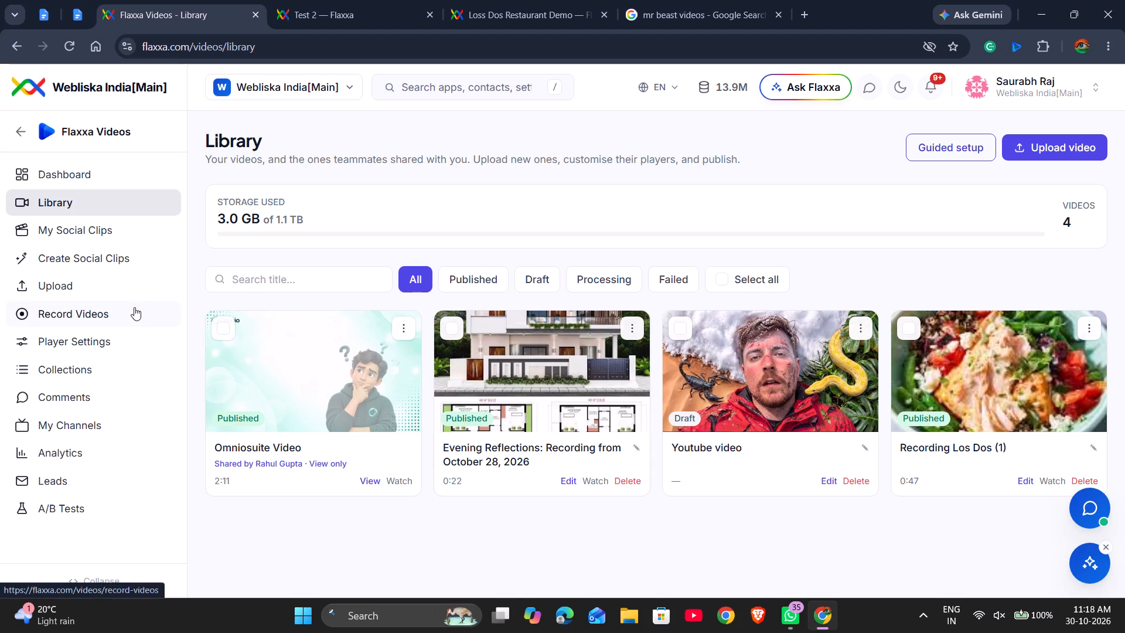
# Reopen the Test 2 collection and compare its items with its reloaded public page.
pyautogui.click(79, 373)
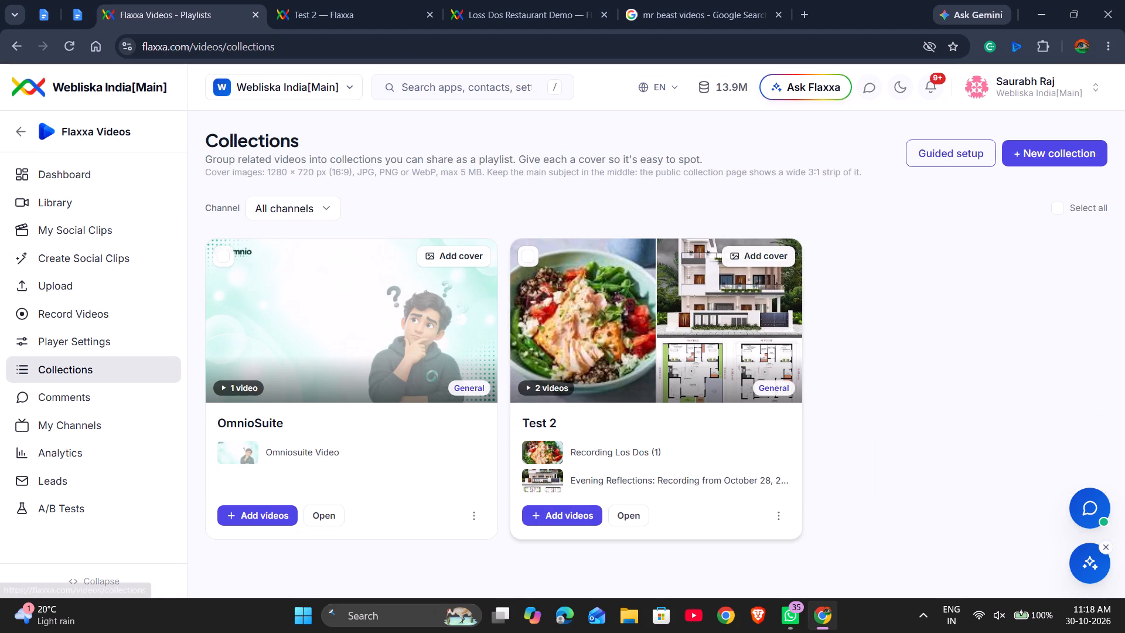
pyautogui.click(639, 519)
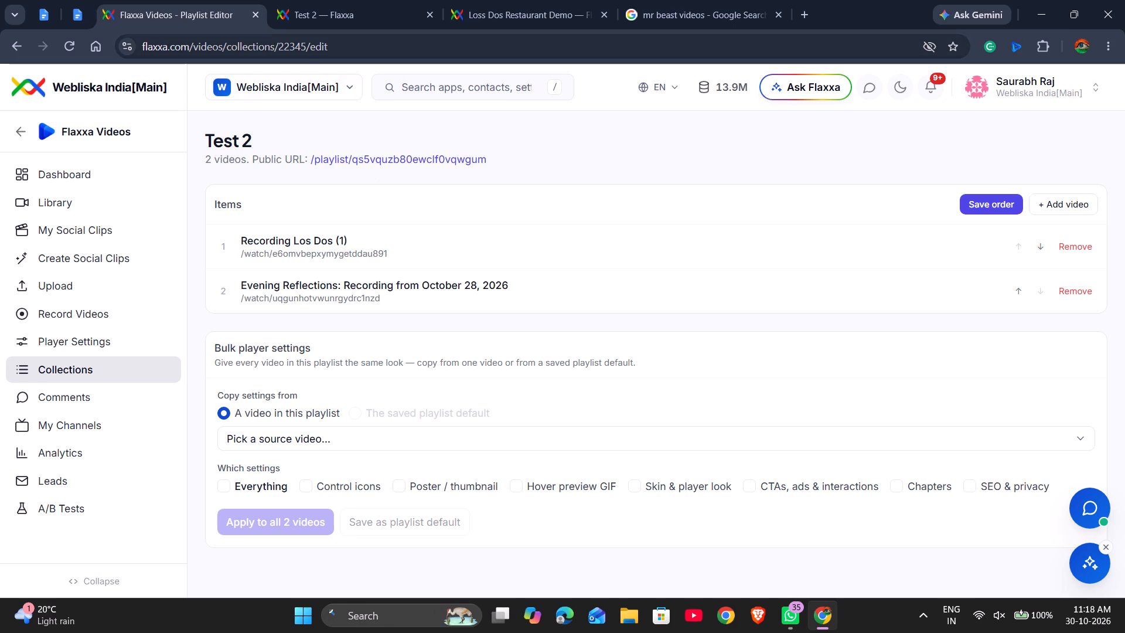
pyautogui.click(370, 1)
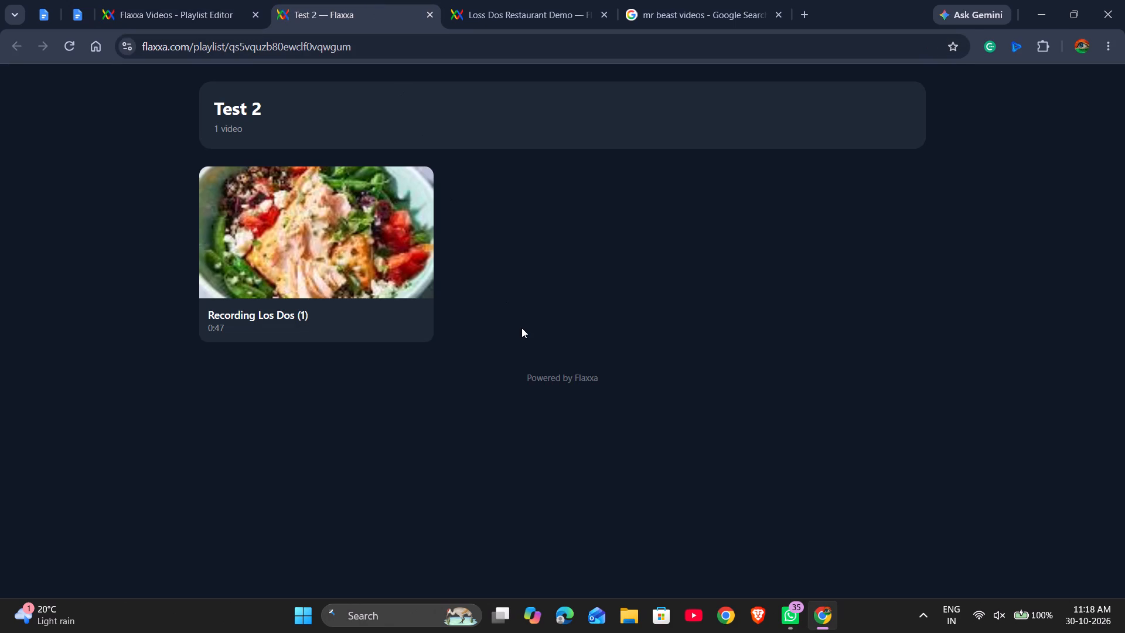
pyautogui.hotkey('ctrl', 'r')
pyautogui.click(202, 18)
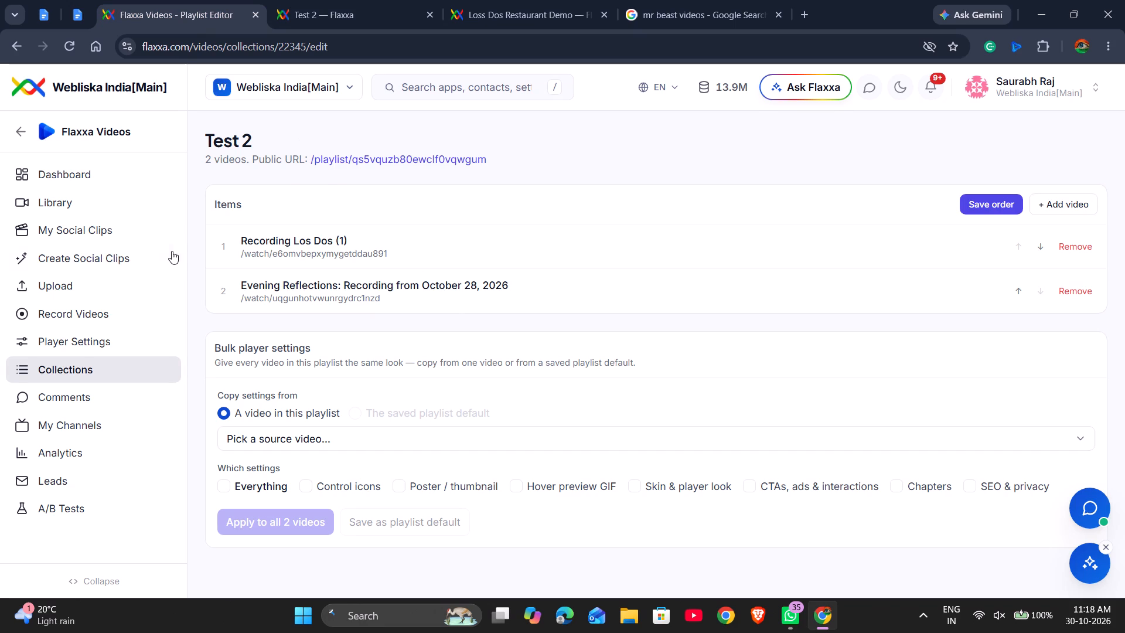
# Add a cover to the Test 2 collection using the "Elevate your lifestyle! [ATTENTION]" JFIF image from Downloads.
pyautogui.click(145, 364)
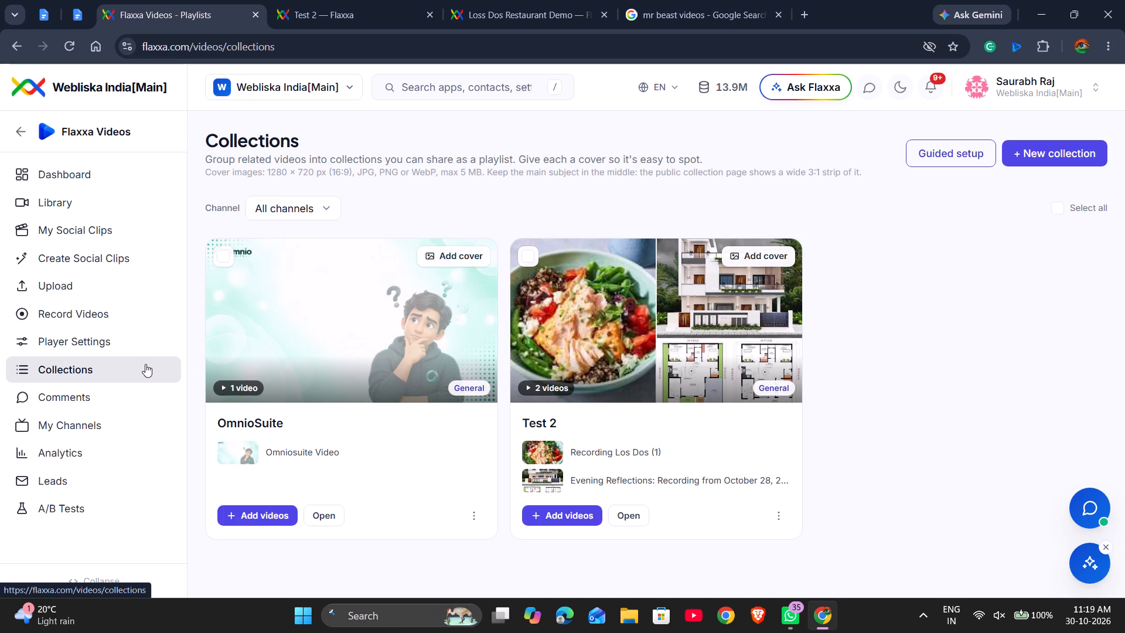
pyautogui.click(752, 258)
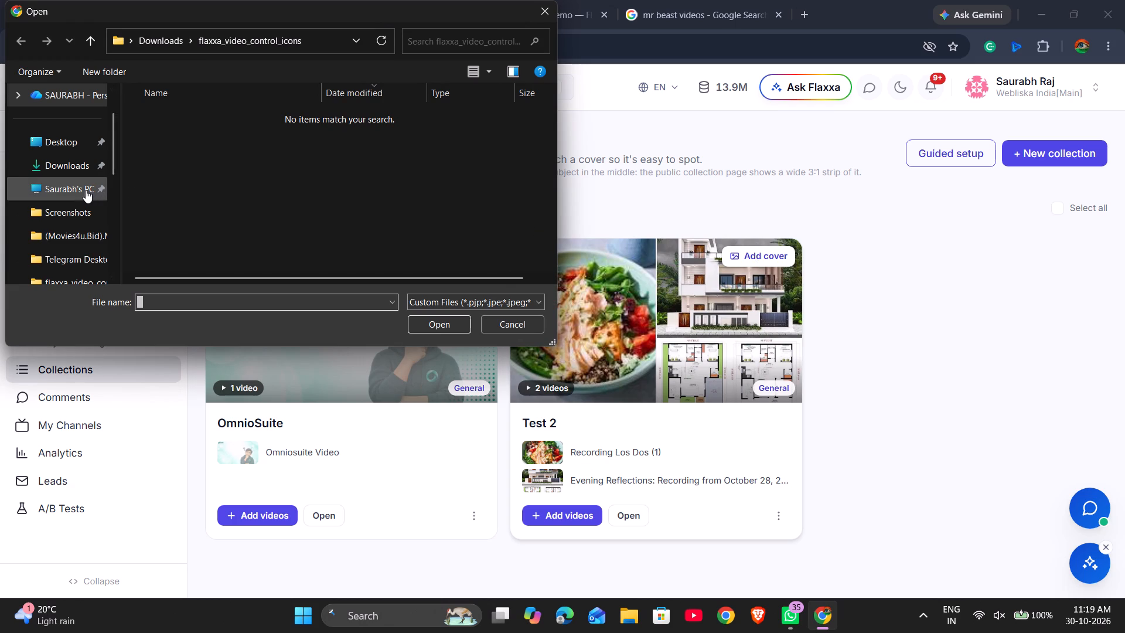
pyautogui.click(73, 173)
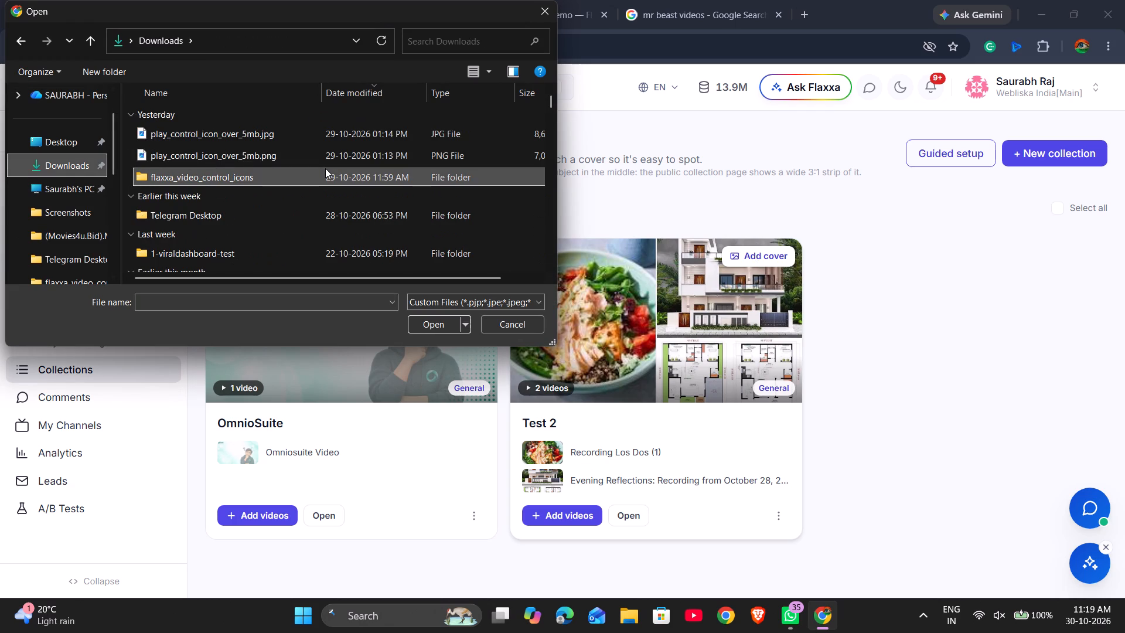
pyautogui.scroll(-1, 325, 168)
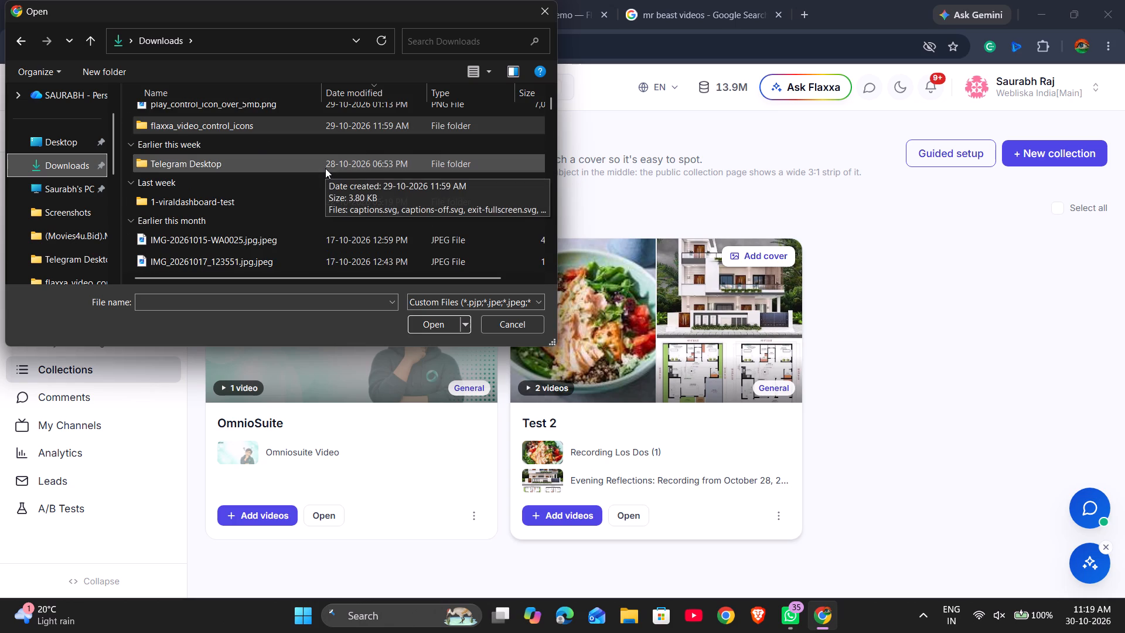
pyautogui.scroll(-1, 325, 168)
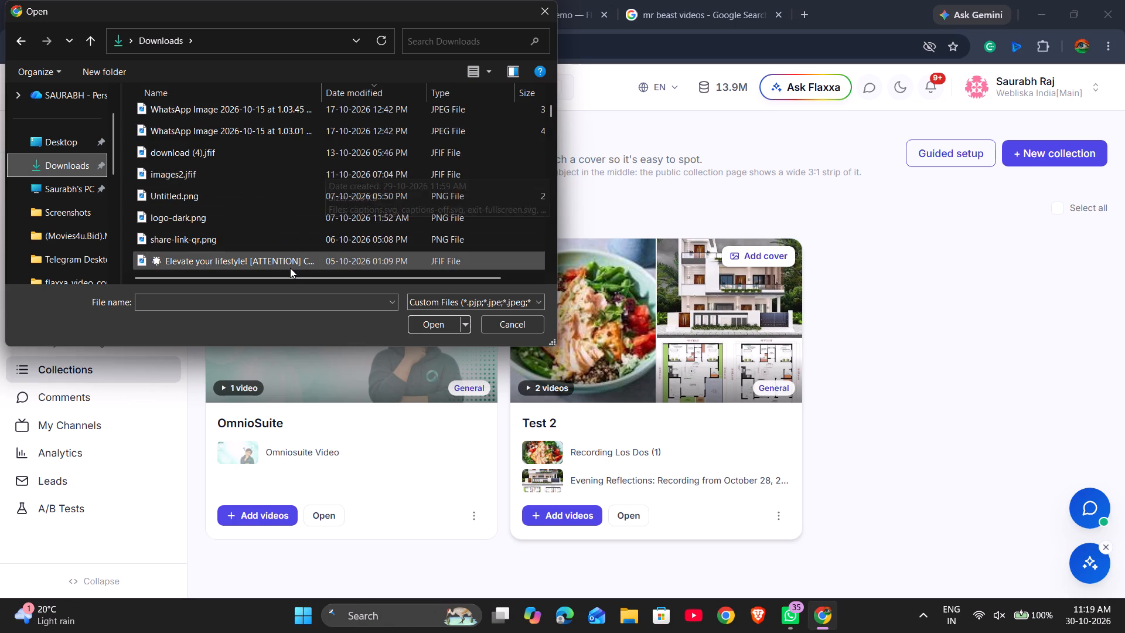
pyautogui.click(290, 268)
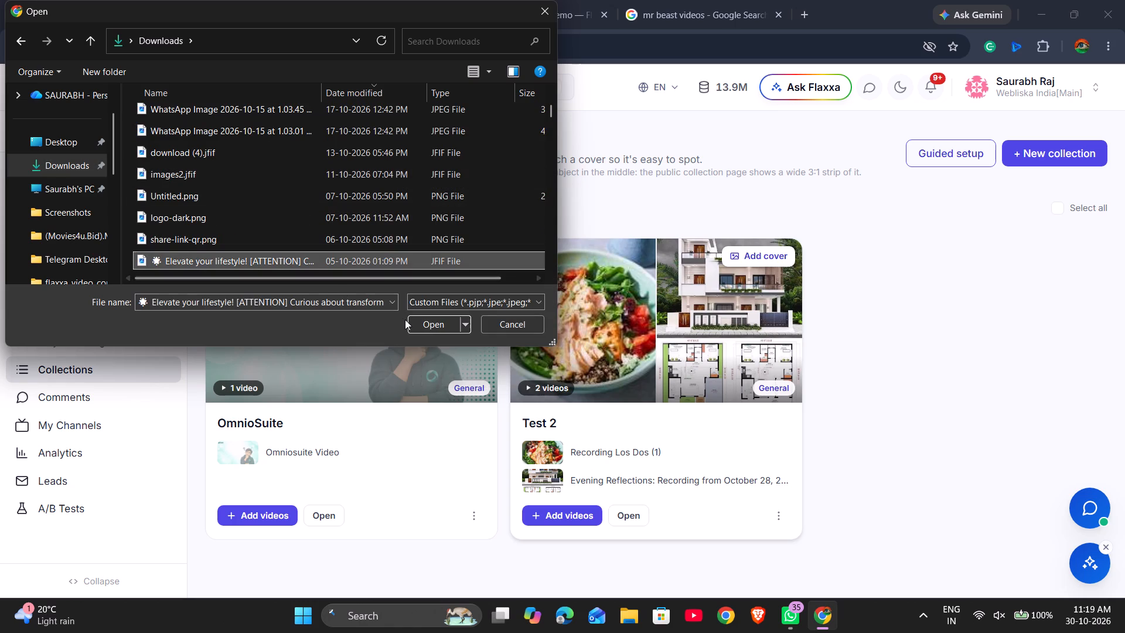
pyautogui.click(417, 322)
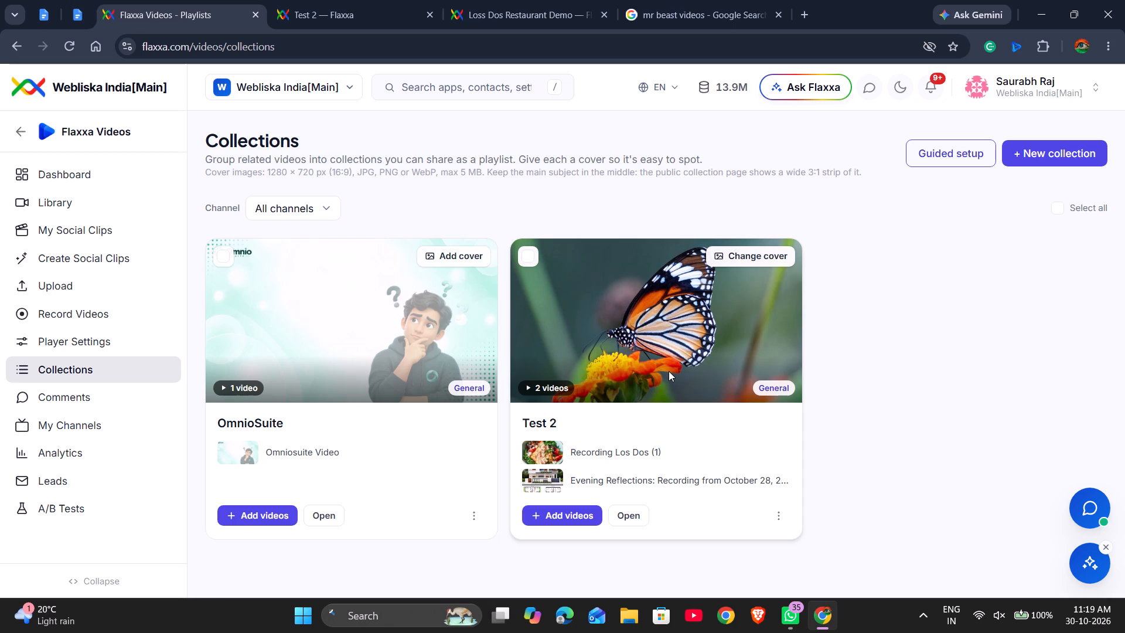
# Reload the Collections page and the public Test 2 page to check the cover image, and return to Collections.
pyautogui.hotkey('ctrl', 'r')
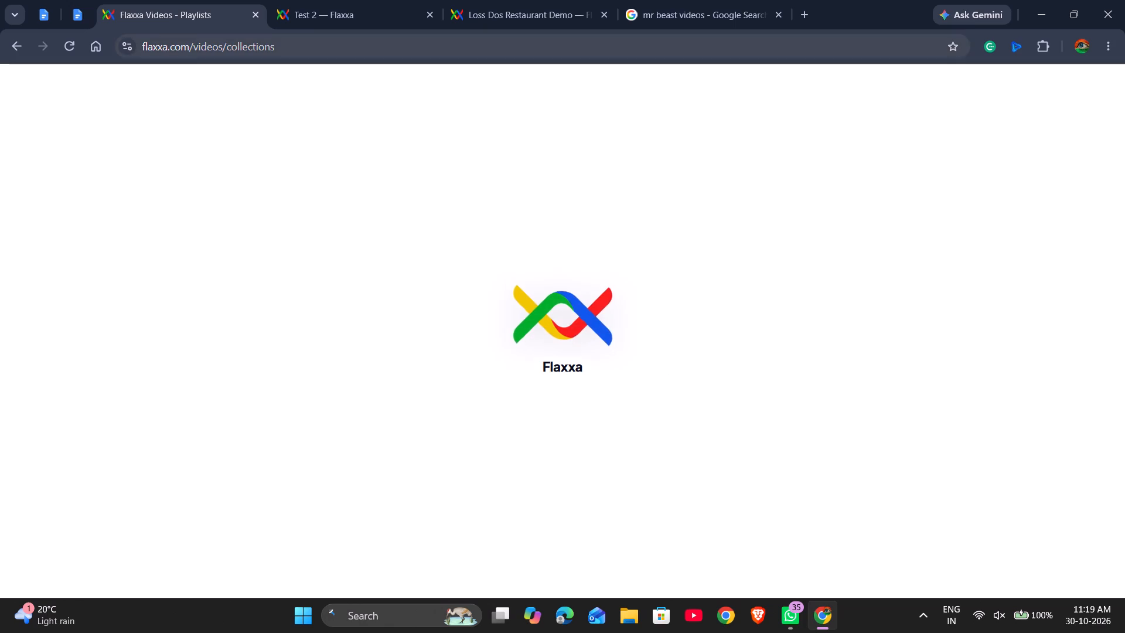
pyautogui.click(360, 16)
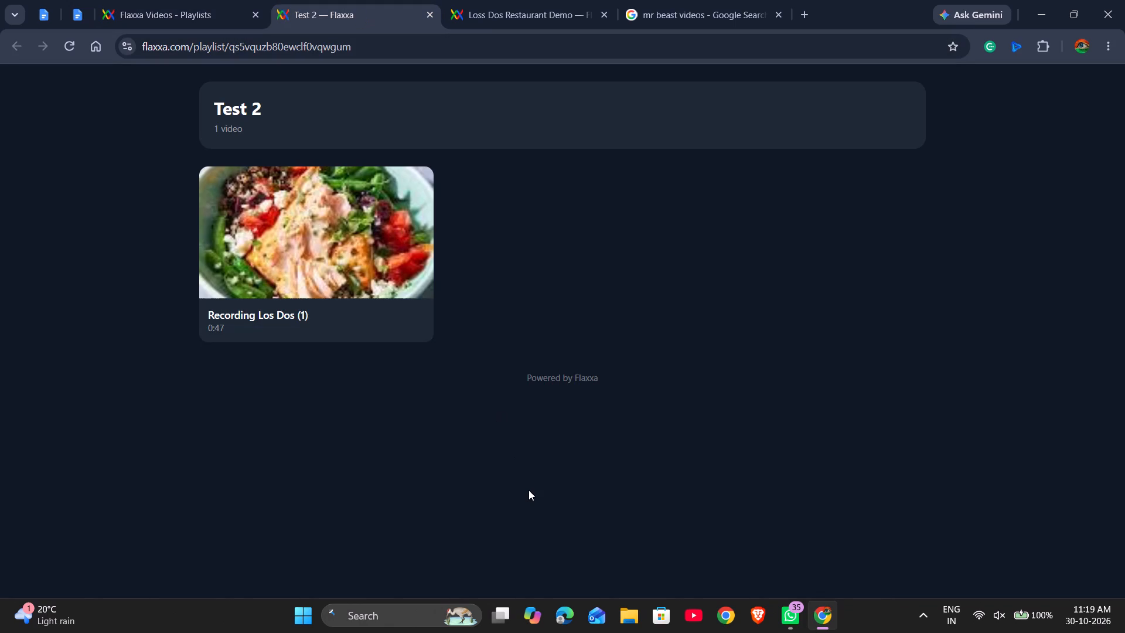
pyautogui.hotkey('ctrl', 'r')
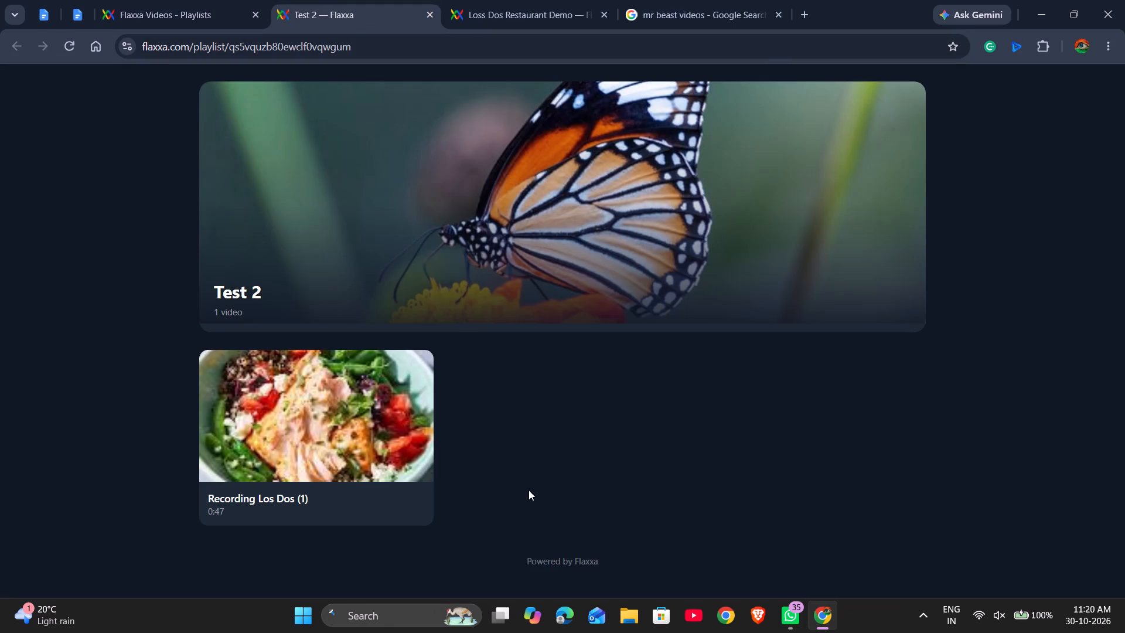
pyautogui.click(193, 2)
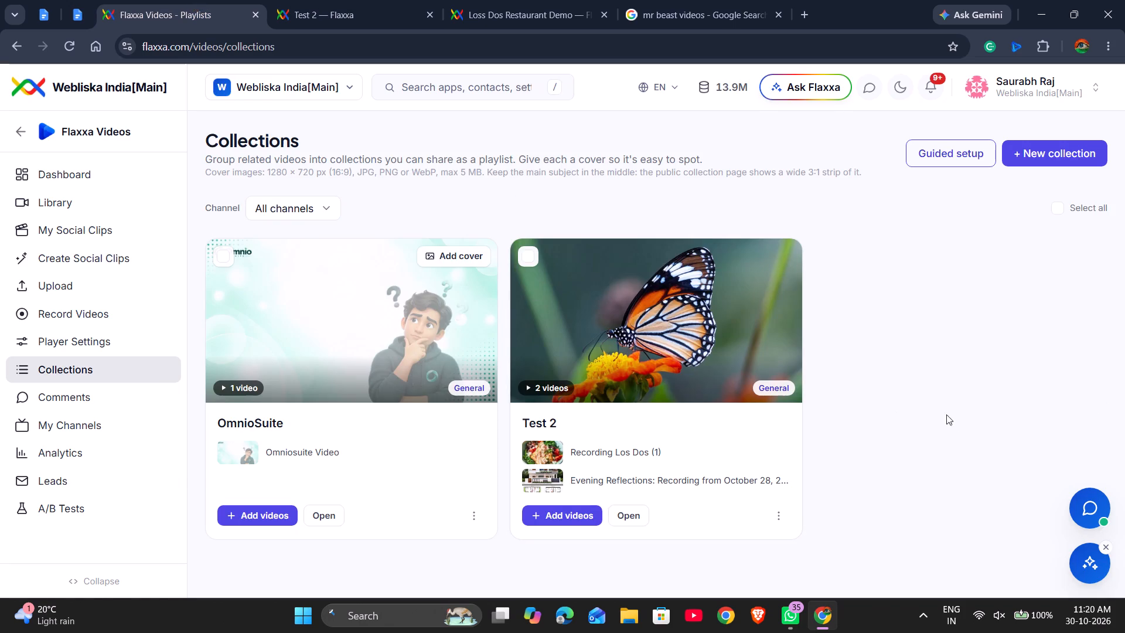
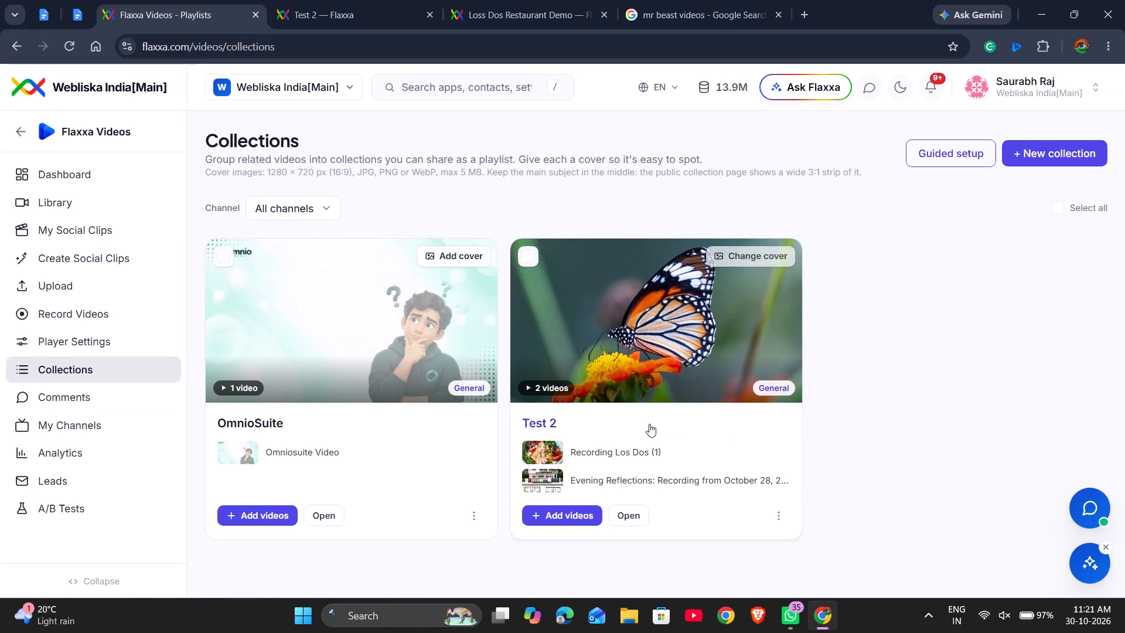
# Open the Test 2 collection and compare its item list with its reloaded public playlist page.
pyautogui.click(640, 518)
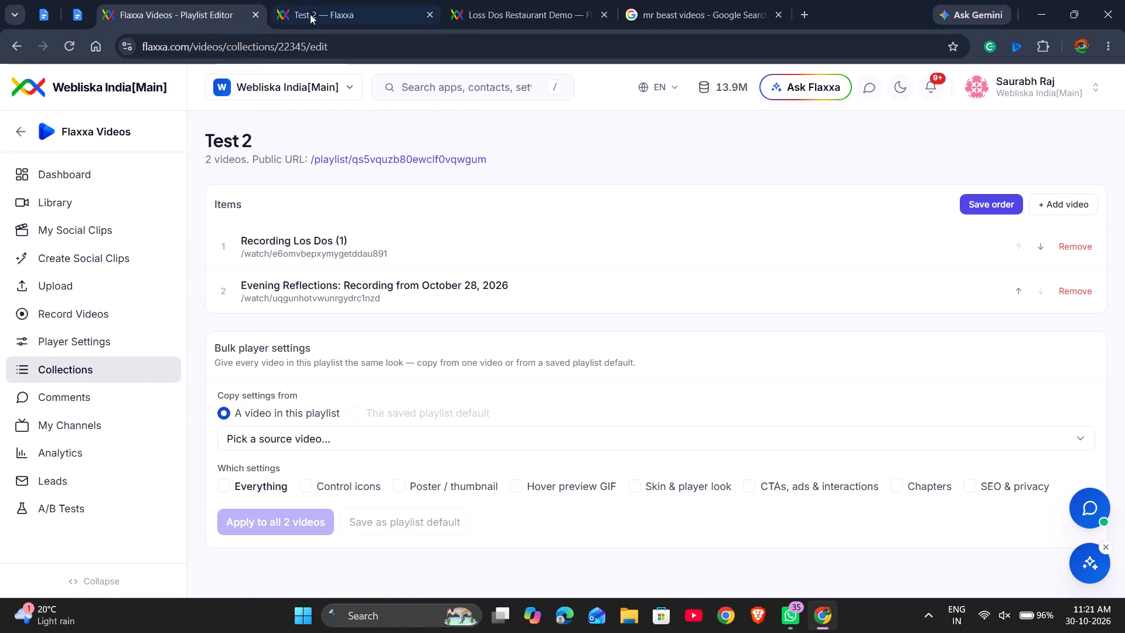
pyautogui.click(369, 0)
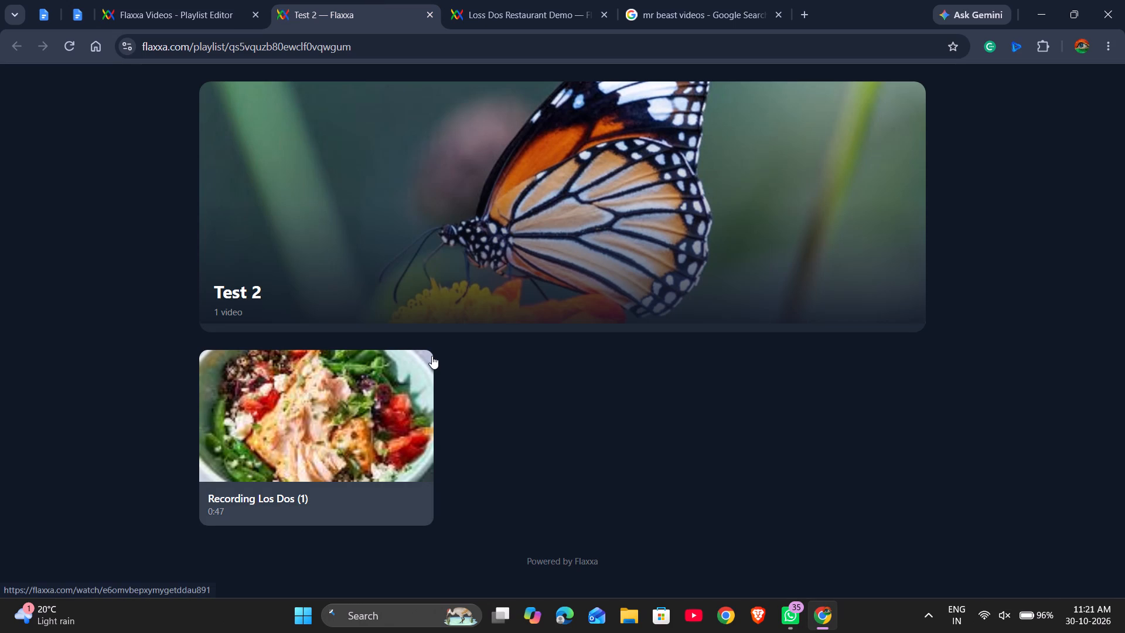
pyautogui.hotkey('ctrl', 'r')
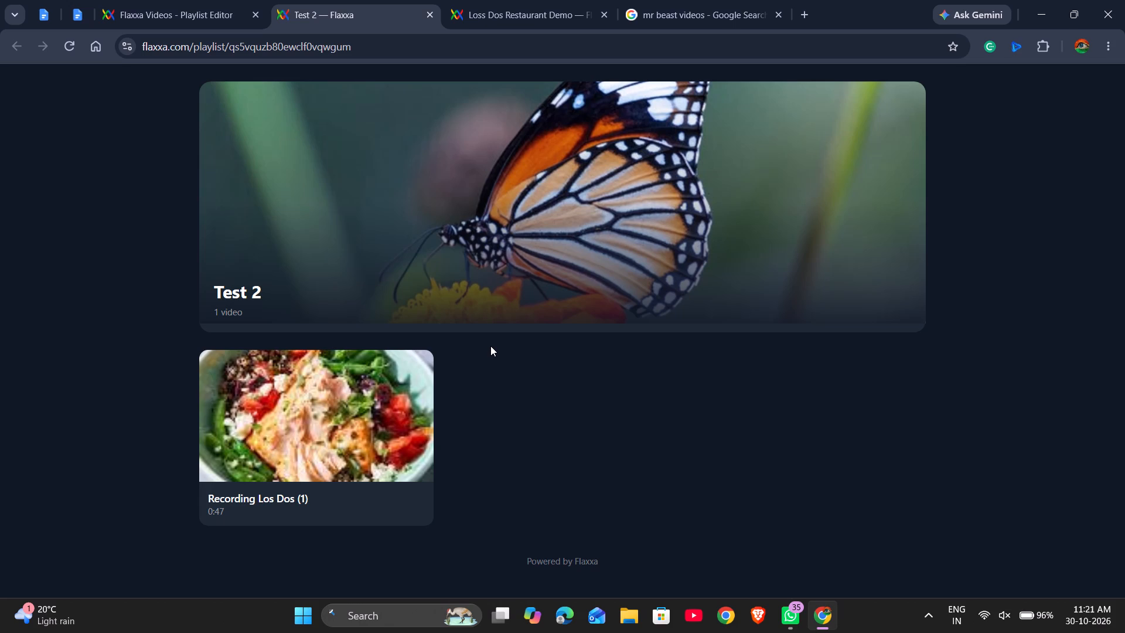
pyautogui.click(402, 279)
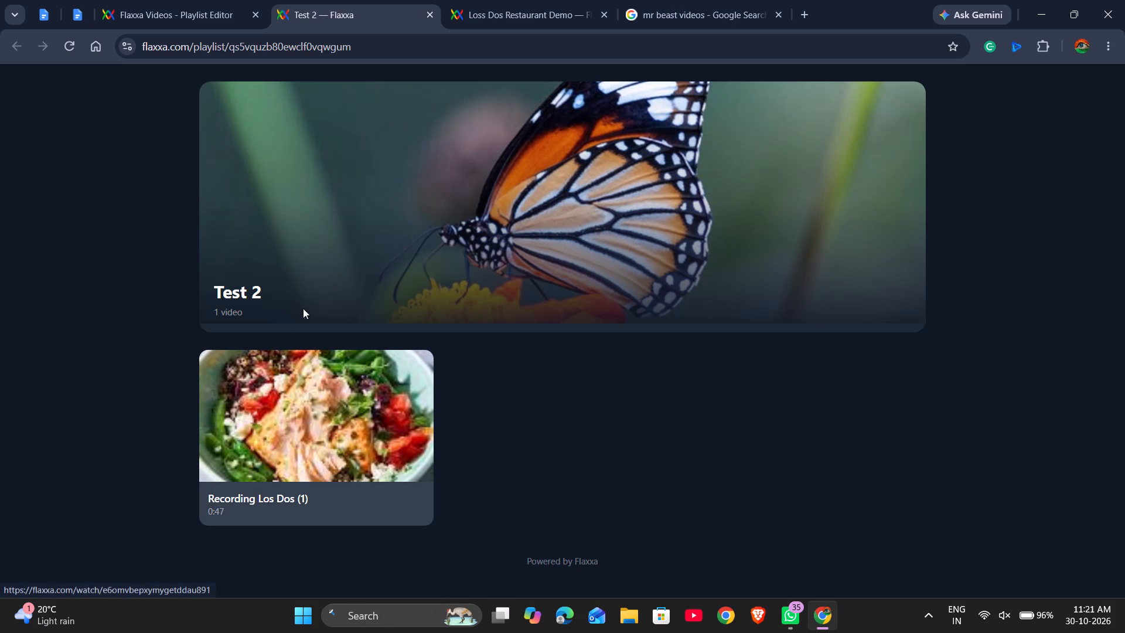
# Check the publication status of the Test 2 collection's videos in the Library.
pyautogui.click(212, 0)
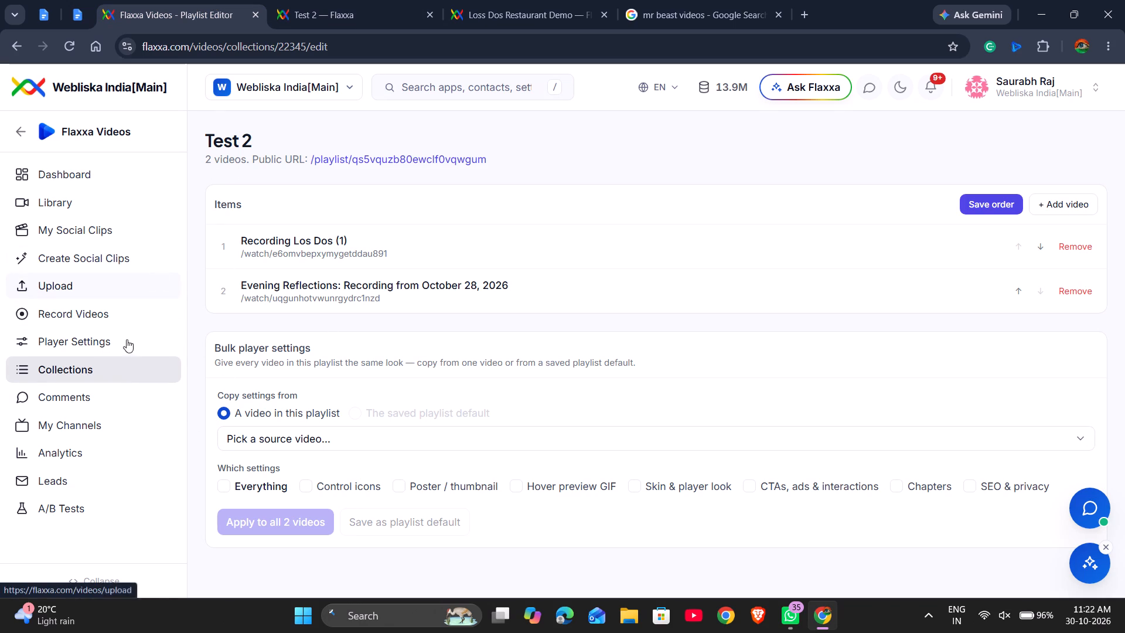
pyautogui.click(98, 201)
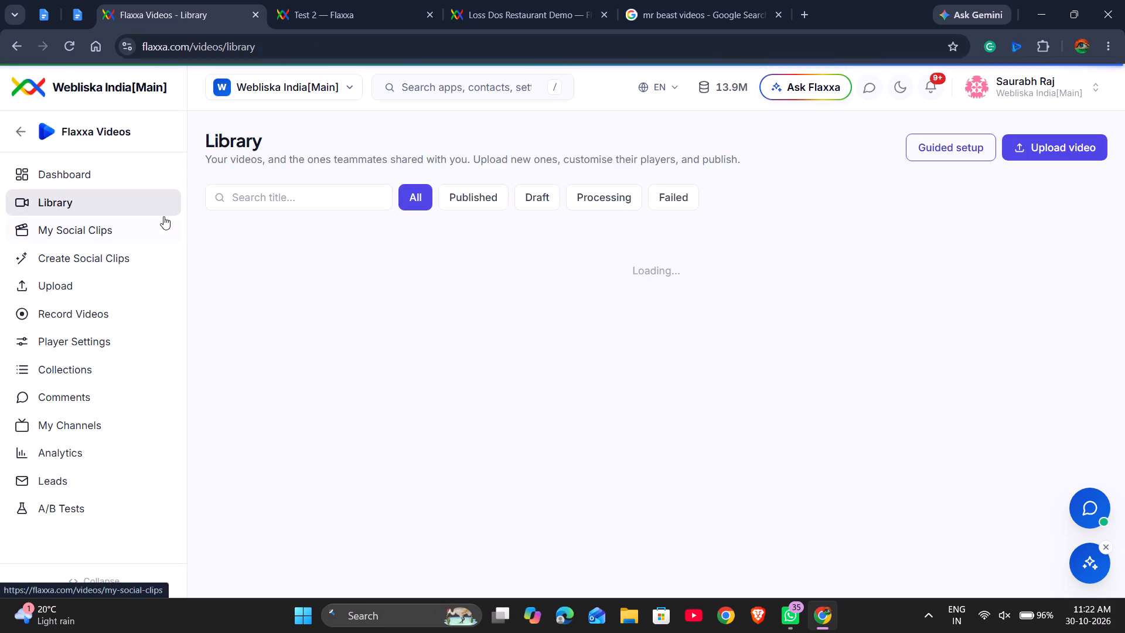
pyautogui.click(82, 359)
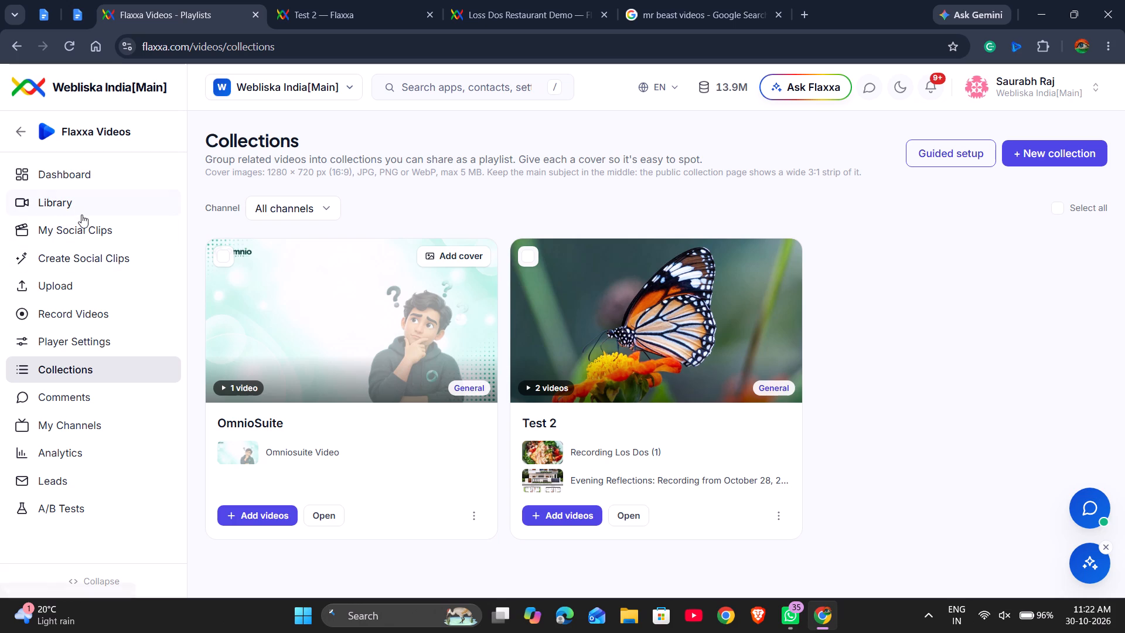
pyautogui.click(81, 215)
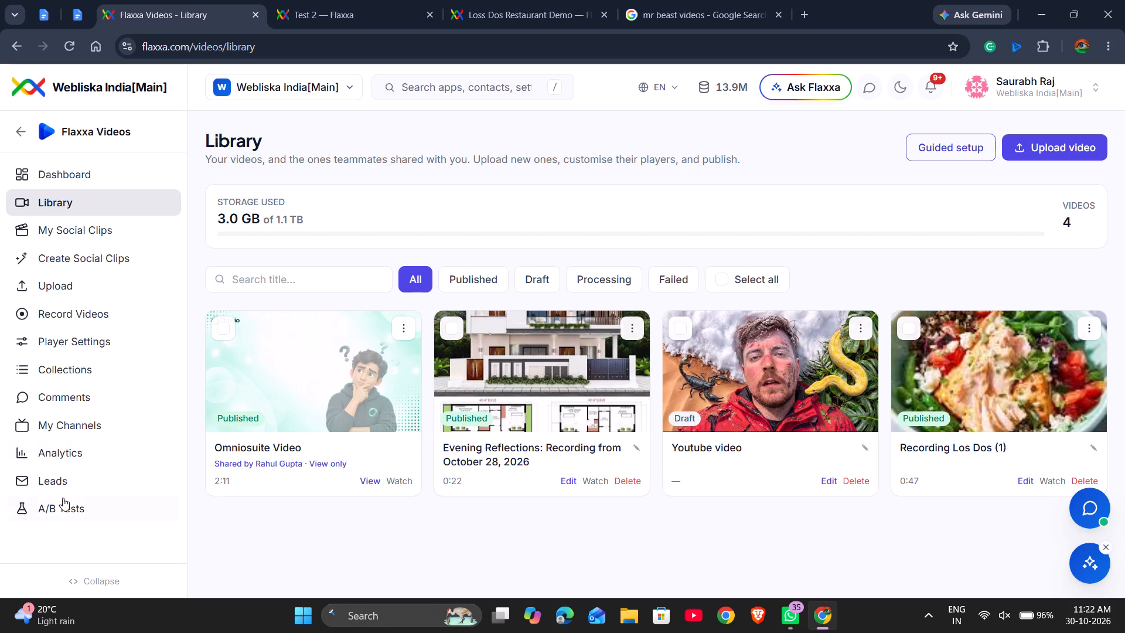
pyautogui.scroll(-1, 71, 447)
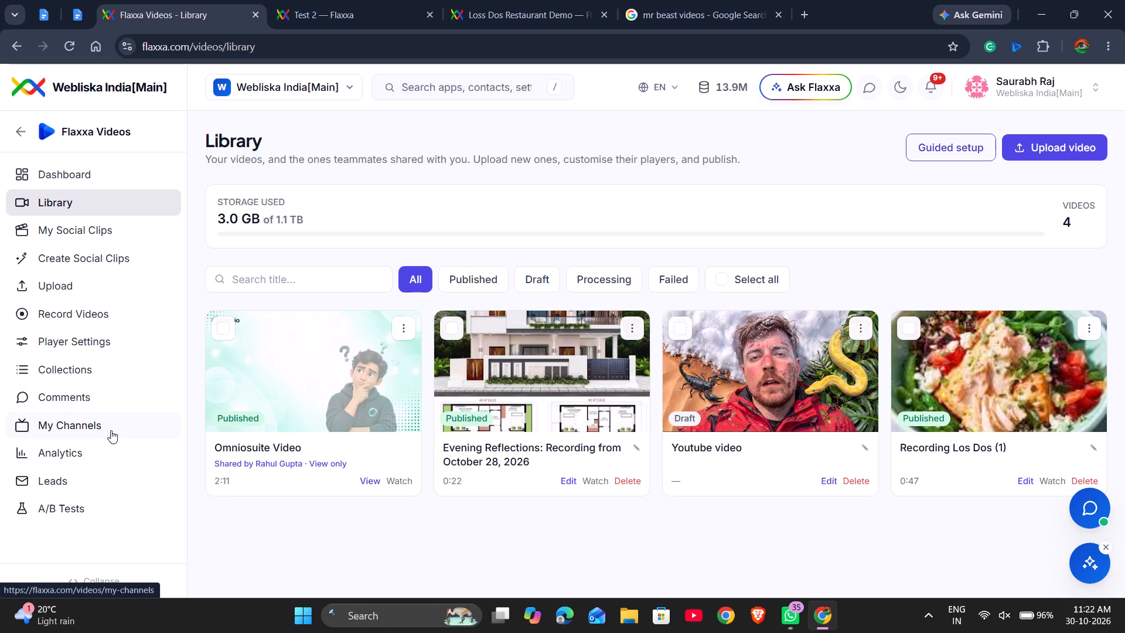
# Return to Collections and review the Test 2 collection's items and its available actions.
pyautogui.click(87, 373)
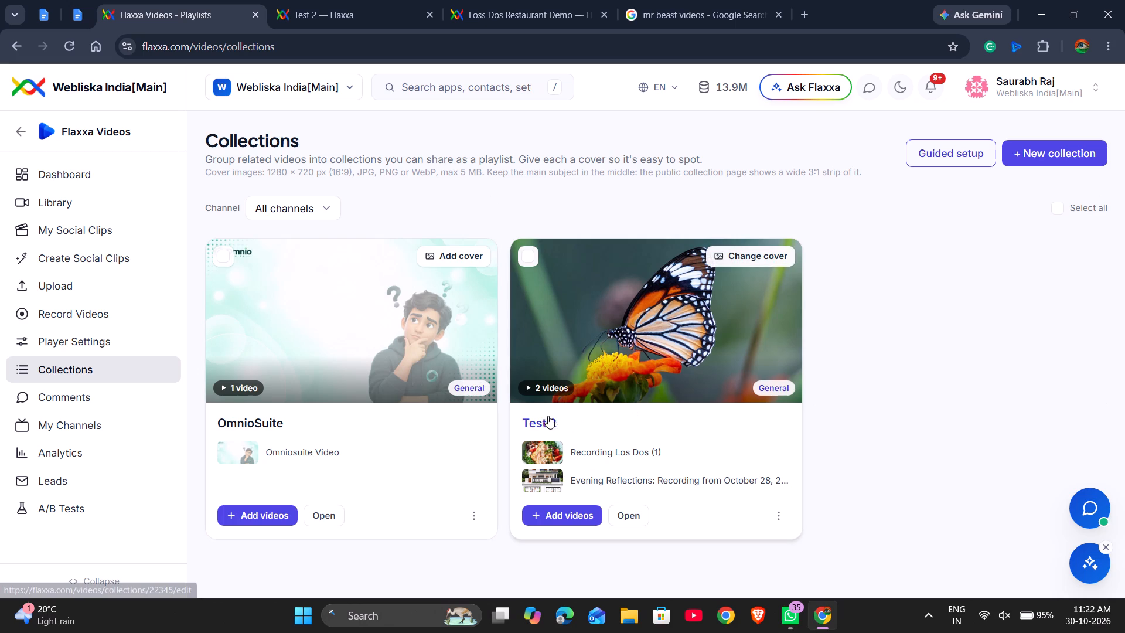
pyautogui.click(547, 415)
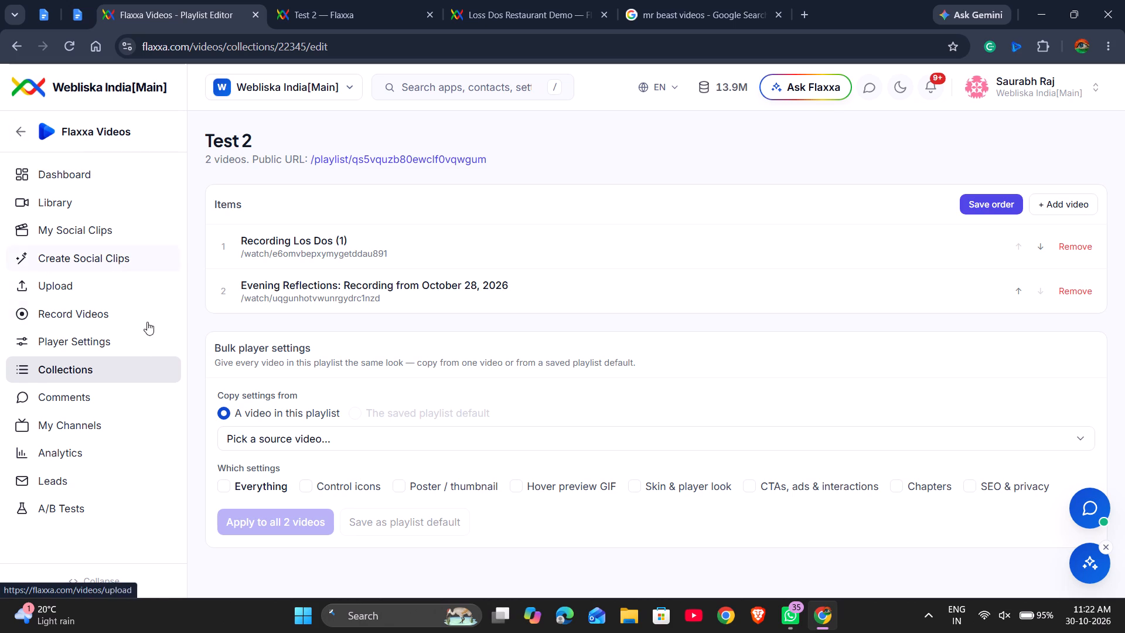
pyautogui.click(131, 371)
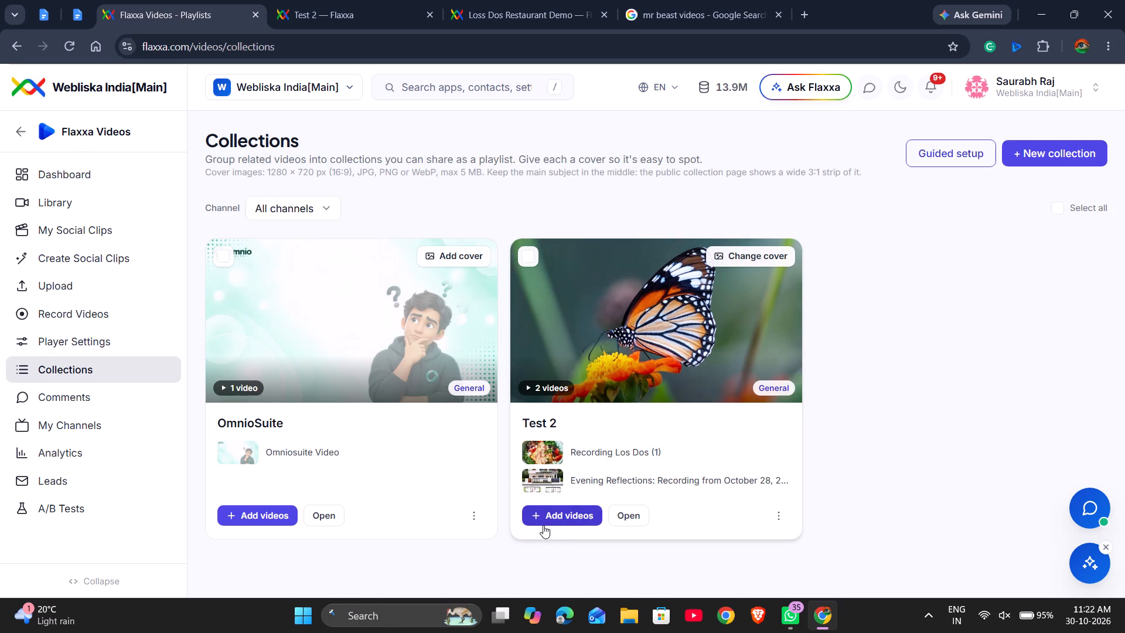
pyautogui.click(782, 518)
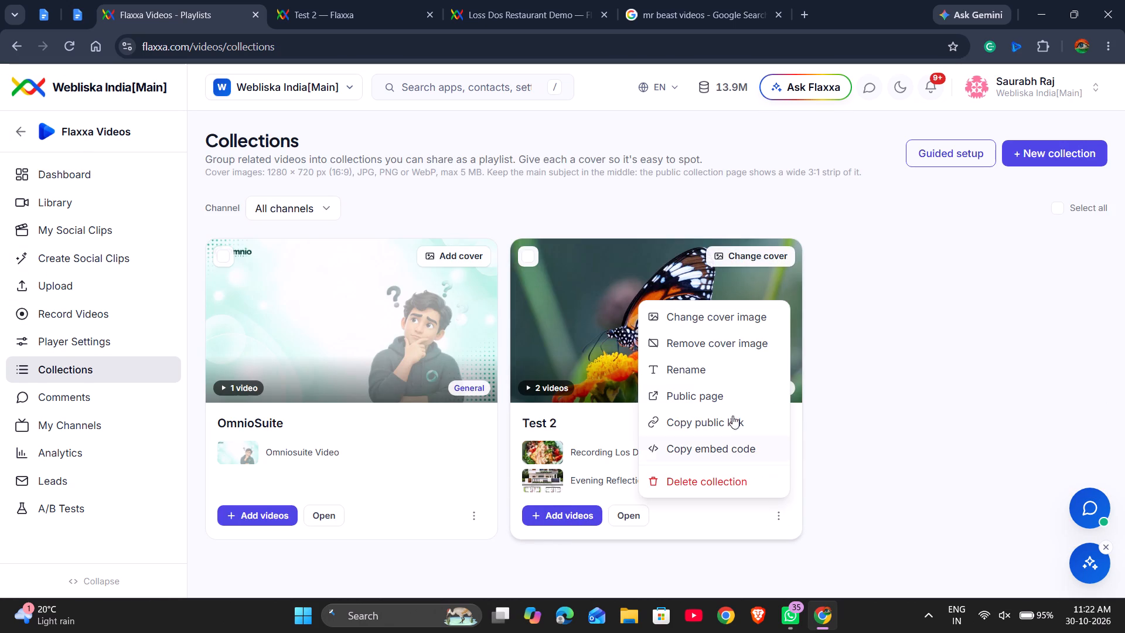
pyautogui.click(885, 427)
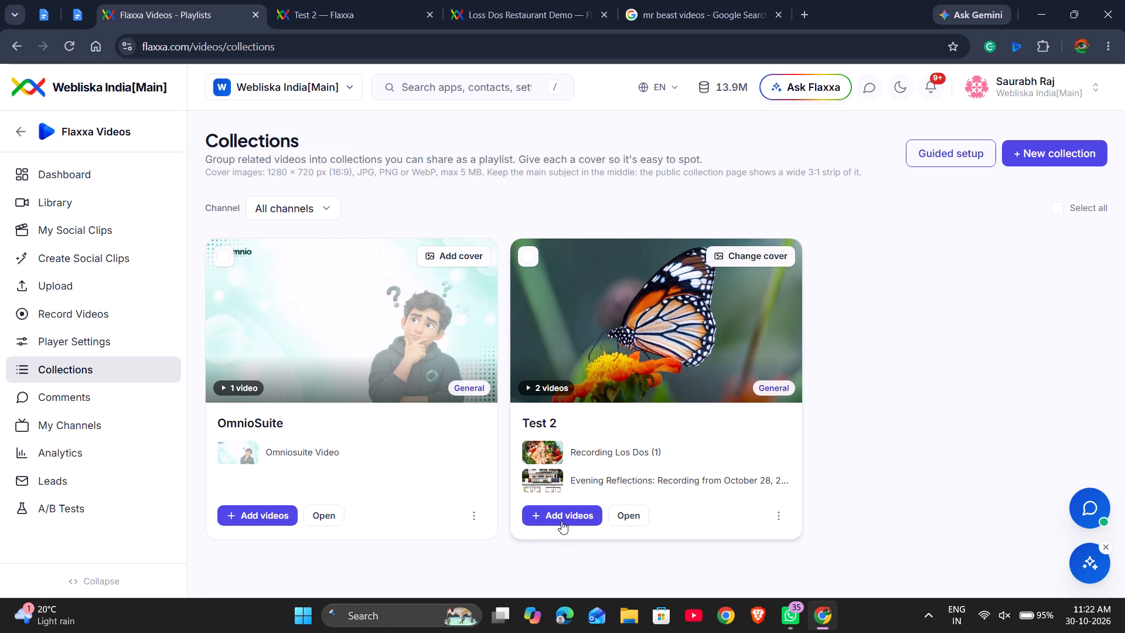
# Open the Test 2 public page from the collection's public URL and inspect the Recording Los Dos (1) watch page.
pyautogui.click(643, 512)
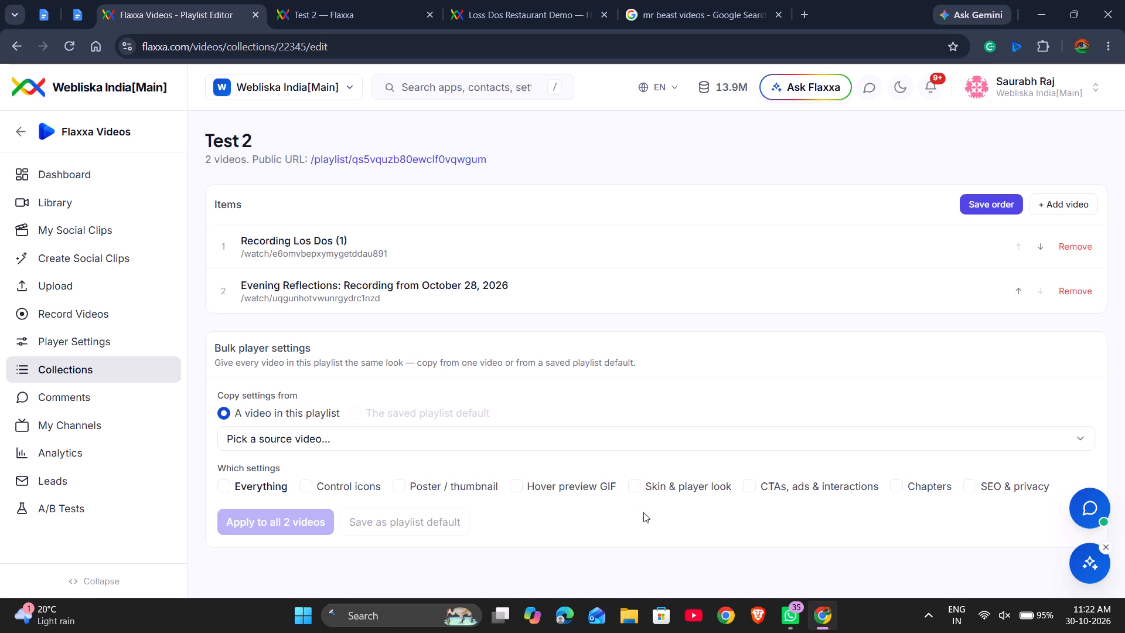
pyautogui.click(381, 158)
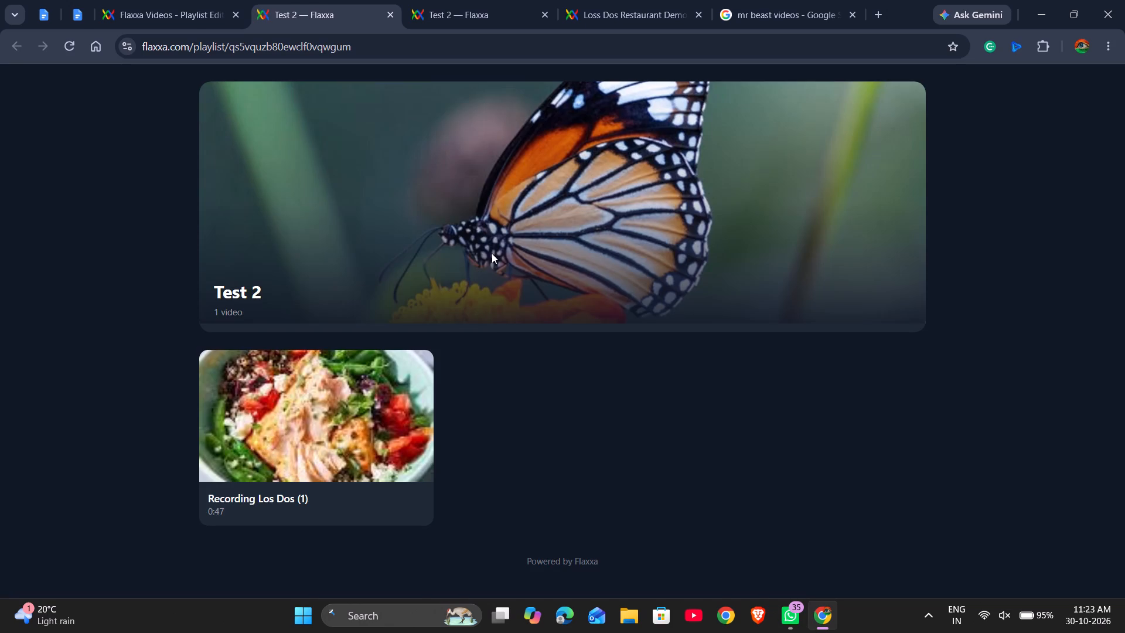
pyautogui.click(396, 386)
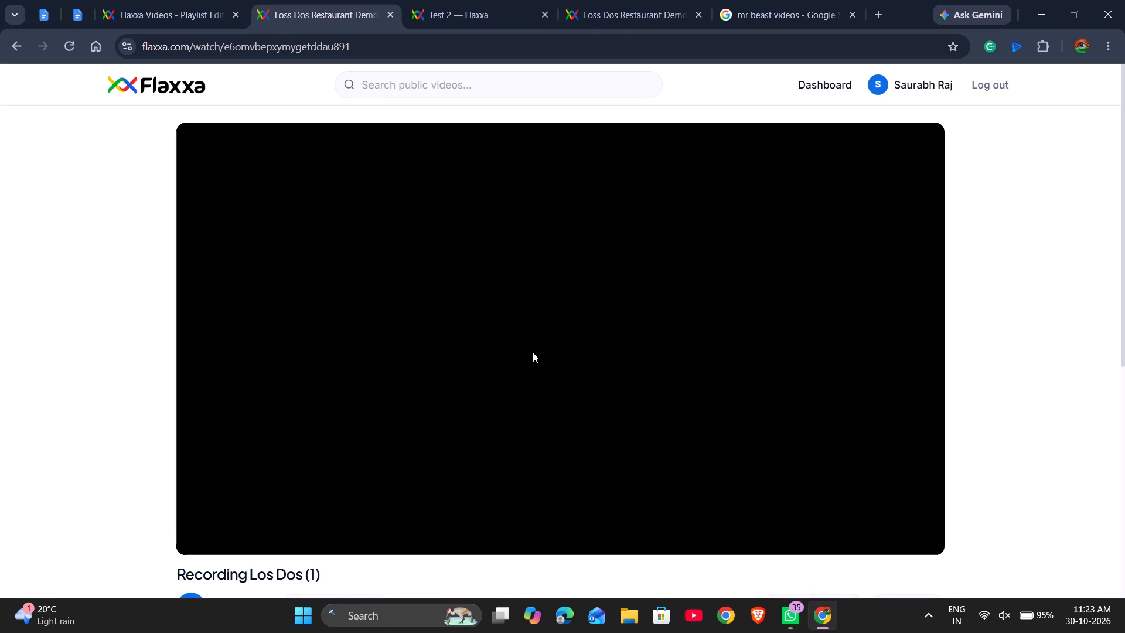
pyautogui.scroll(-3, 533, 352)
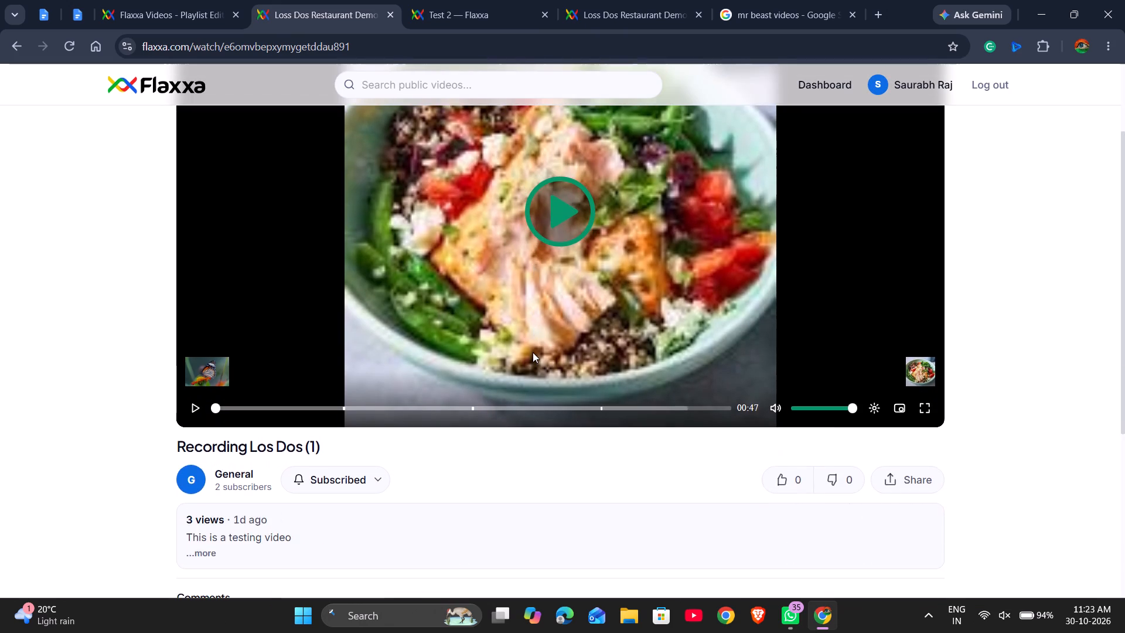
pyautogui.scroll(2, 533, 352)
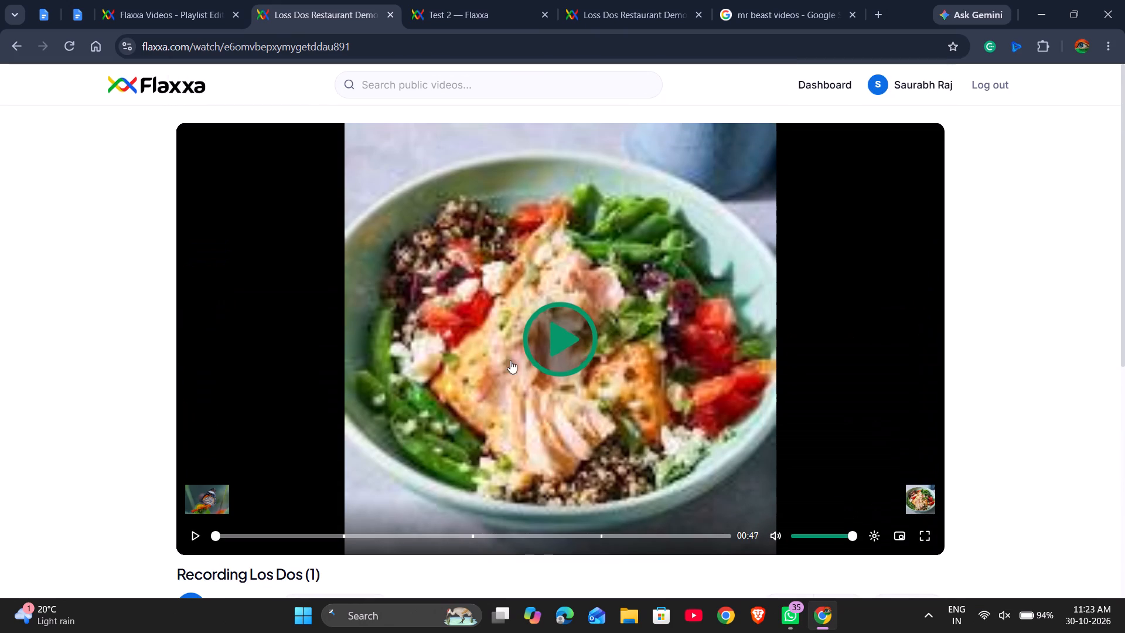
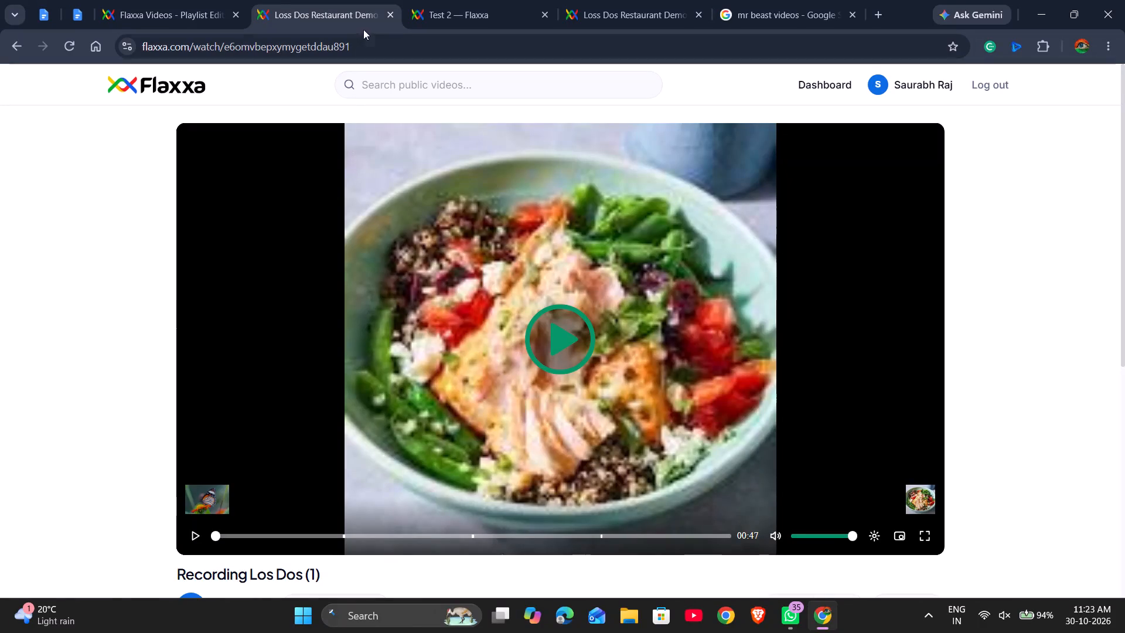
# Close the Recording Los Dos (1) watch page and review the Test 2 card's video selection and available actions in Collections.
pyautogui.click(393, 16)
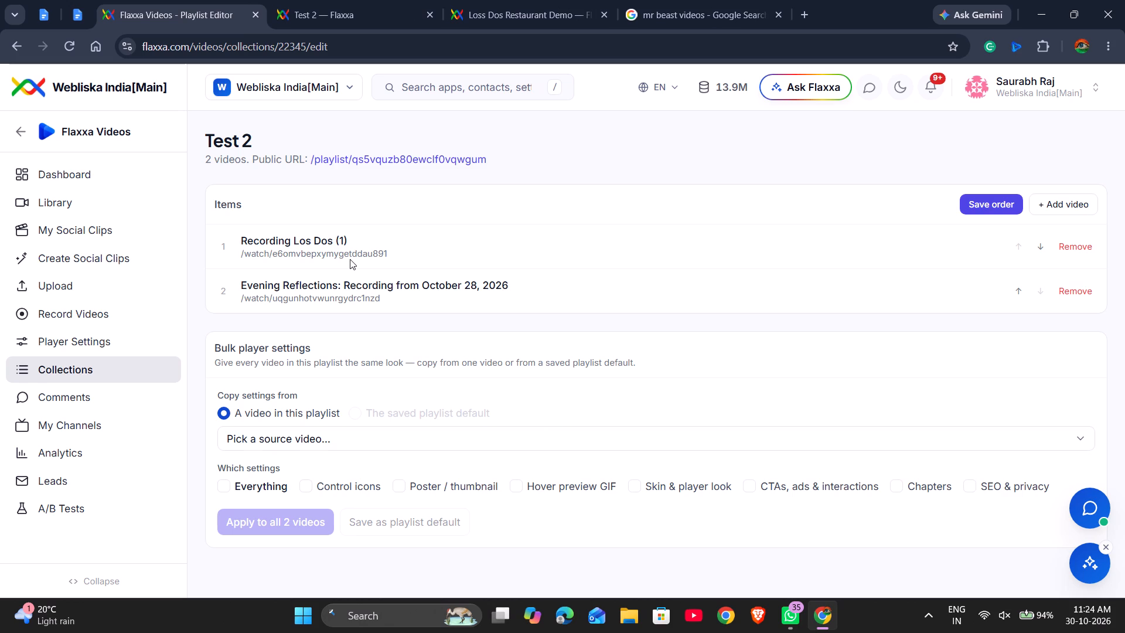
pyautogui.click(109, 353)
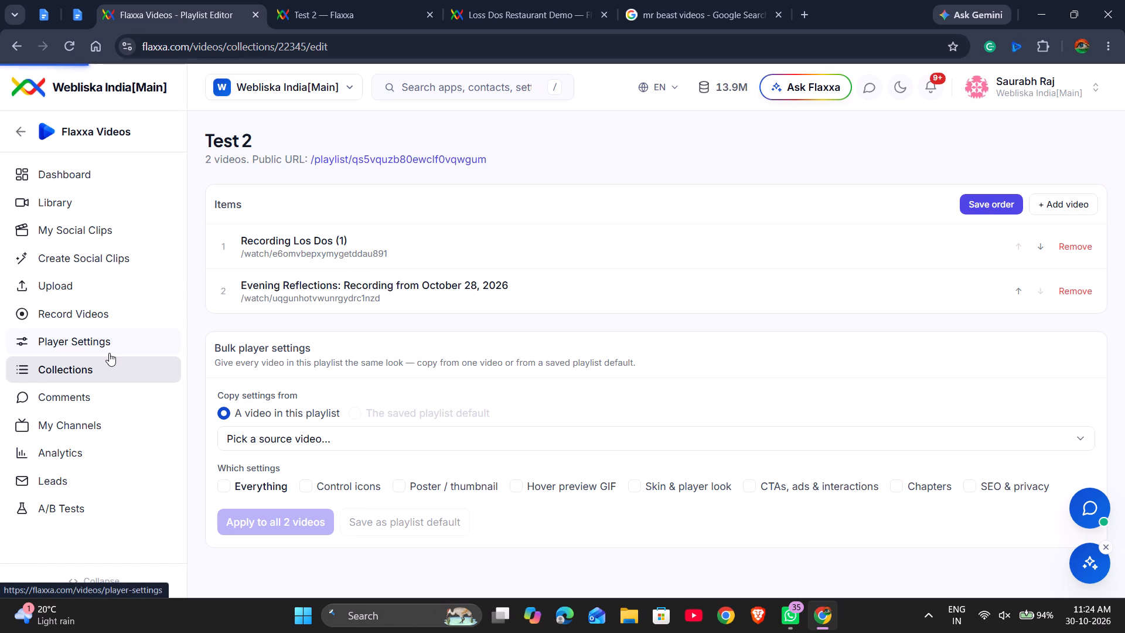
pyautogui.click(114, 364)
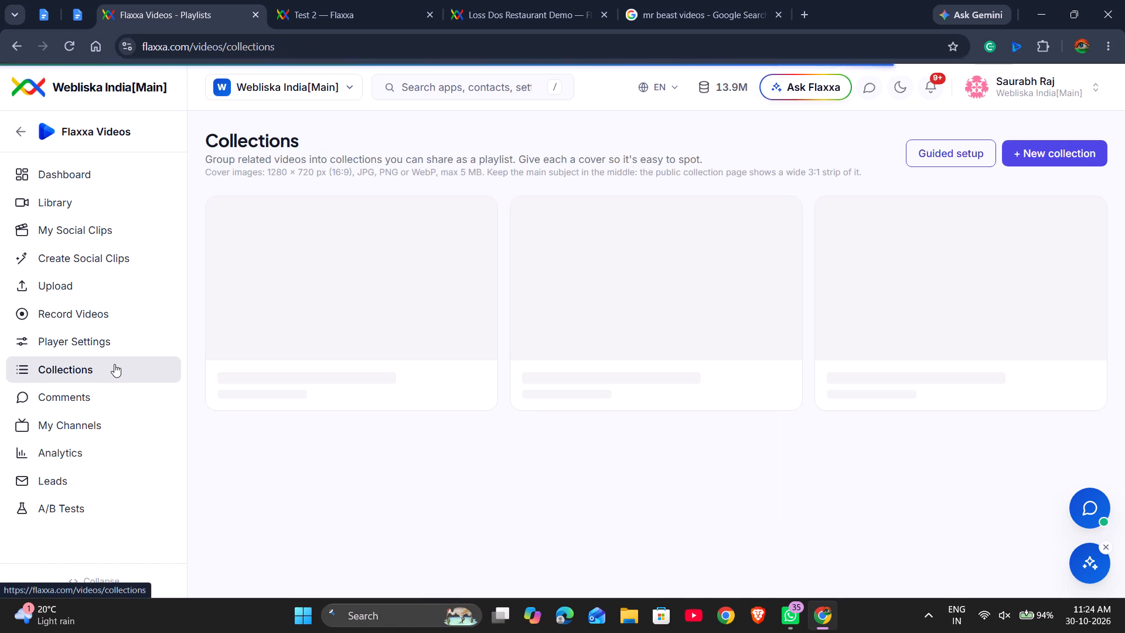
pyautogui.scroll(-1, 478, 380)
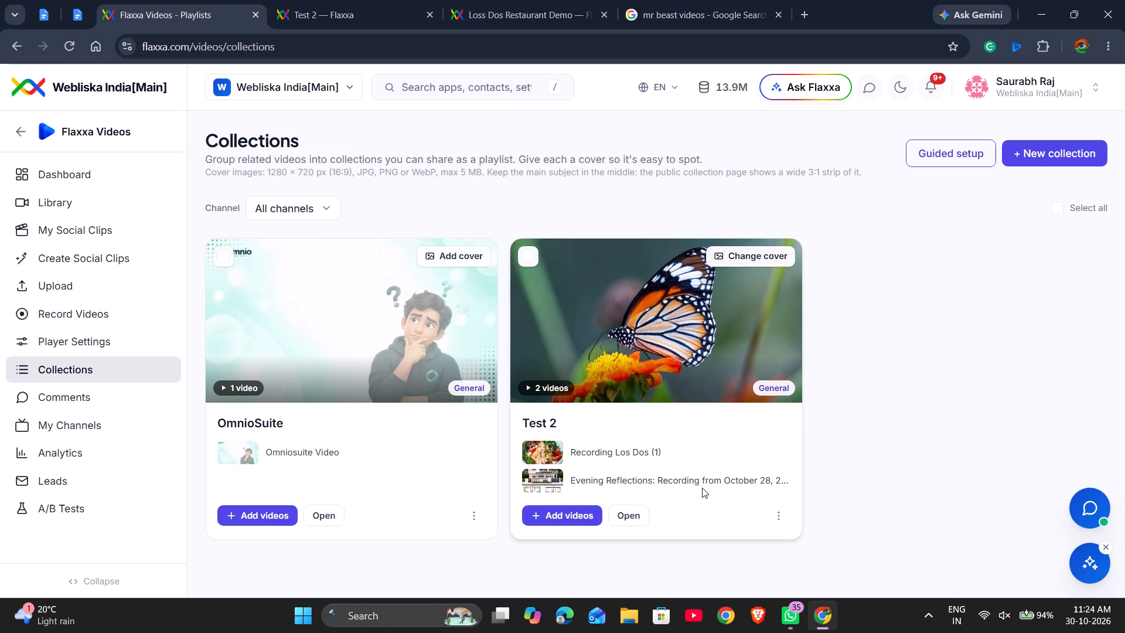
pyautogui.click(558, 525)
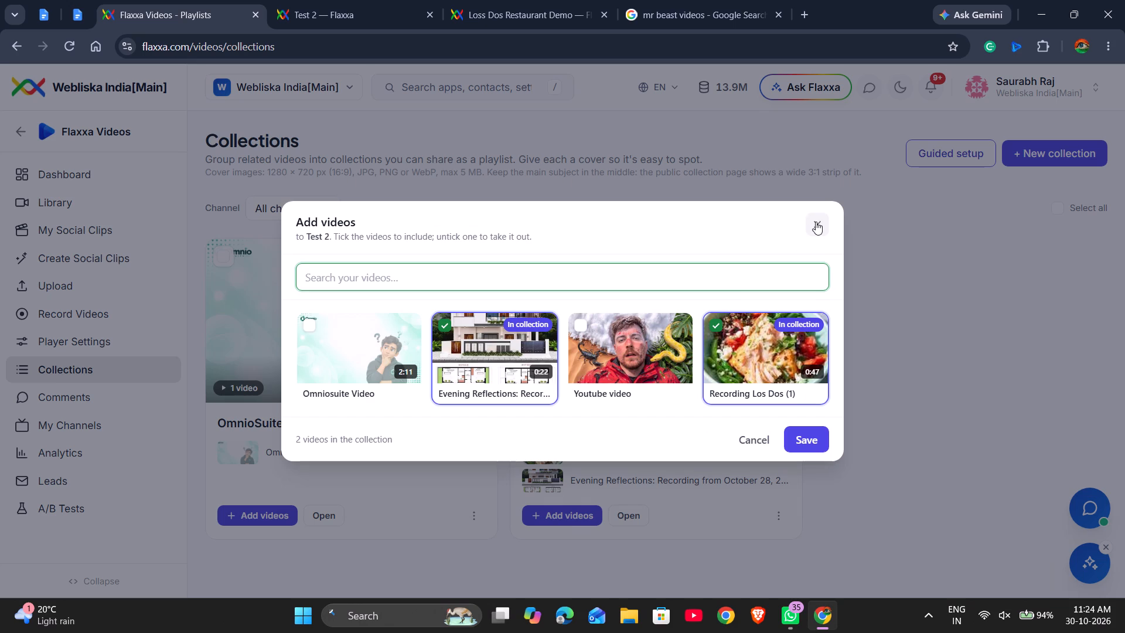
pyautogui.click(816, 222)
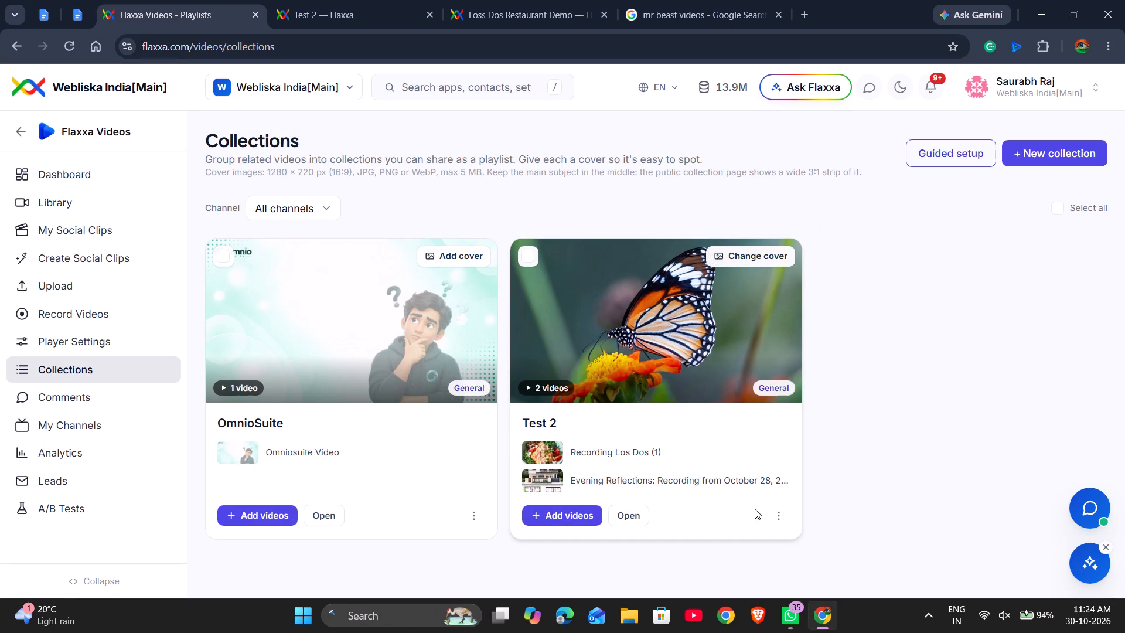
pyautogui.click(773, 511)
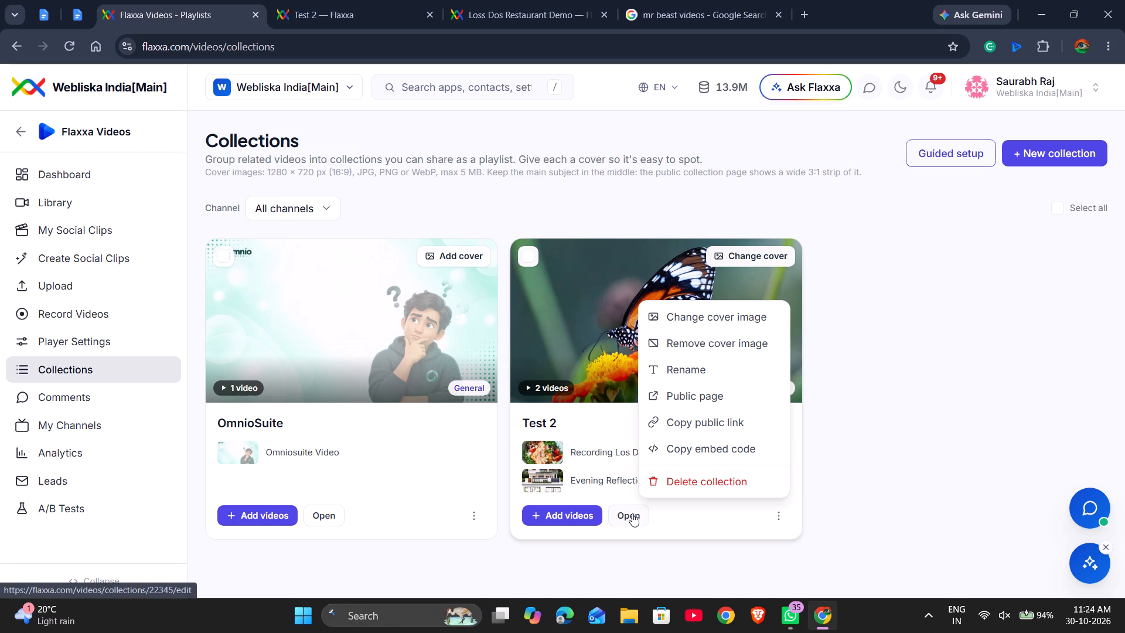
pyautogui.click(682, 517)
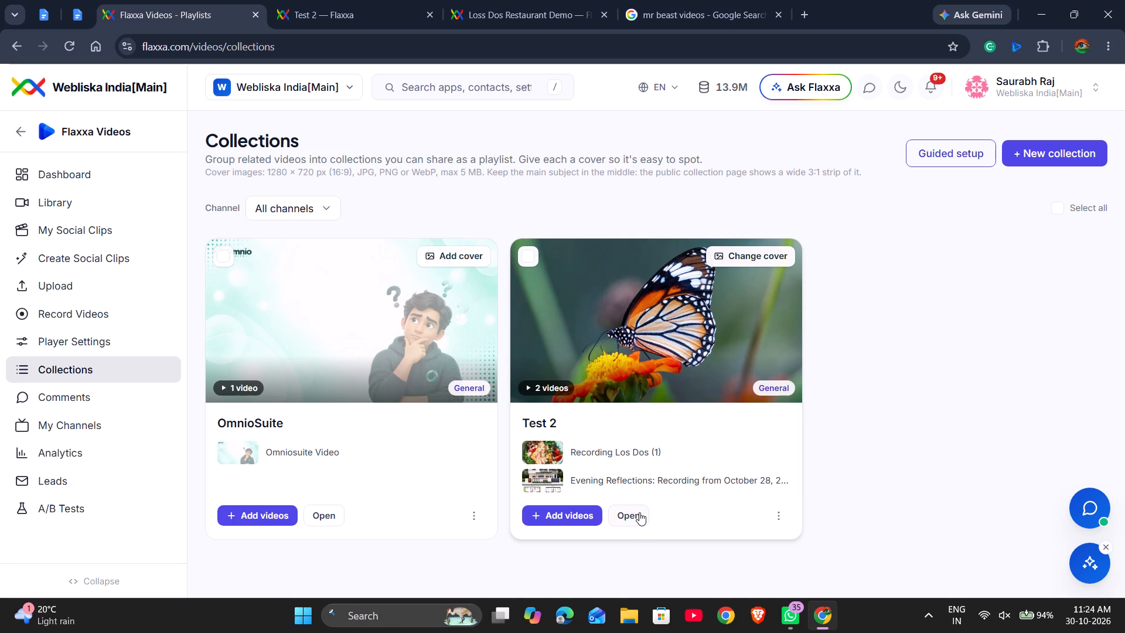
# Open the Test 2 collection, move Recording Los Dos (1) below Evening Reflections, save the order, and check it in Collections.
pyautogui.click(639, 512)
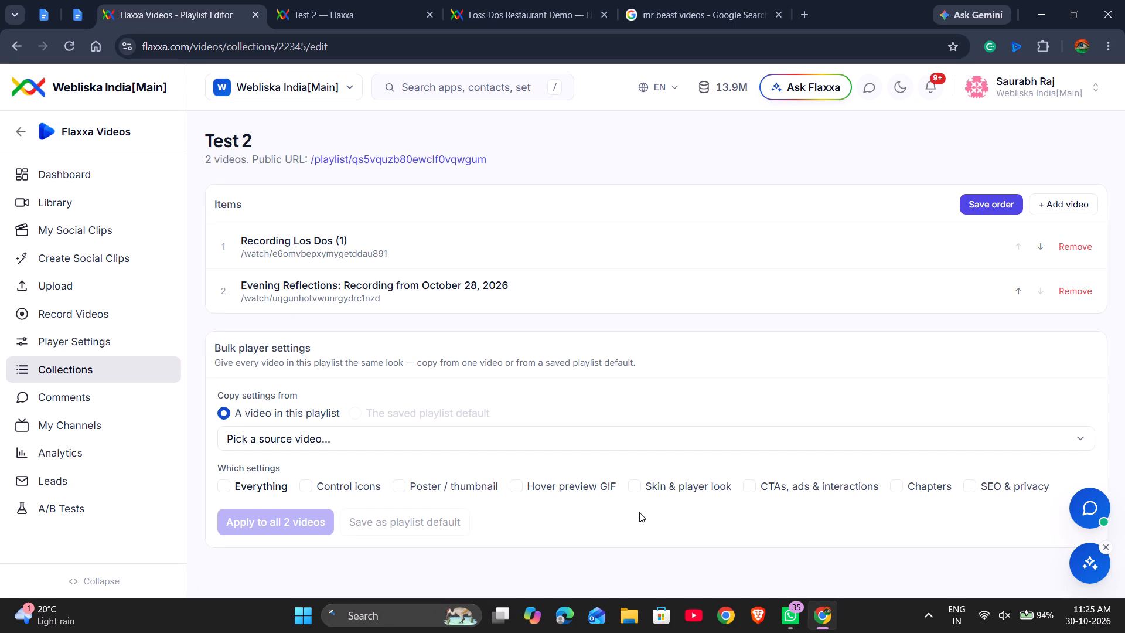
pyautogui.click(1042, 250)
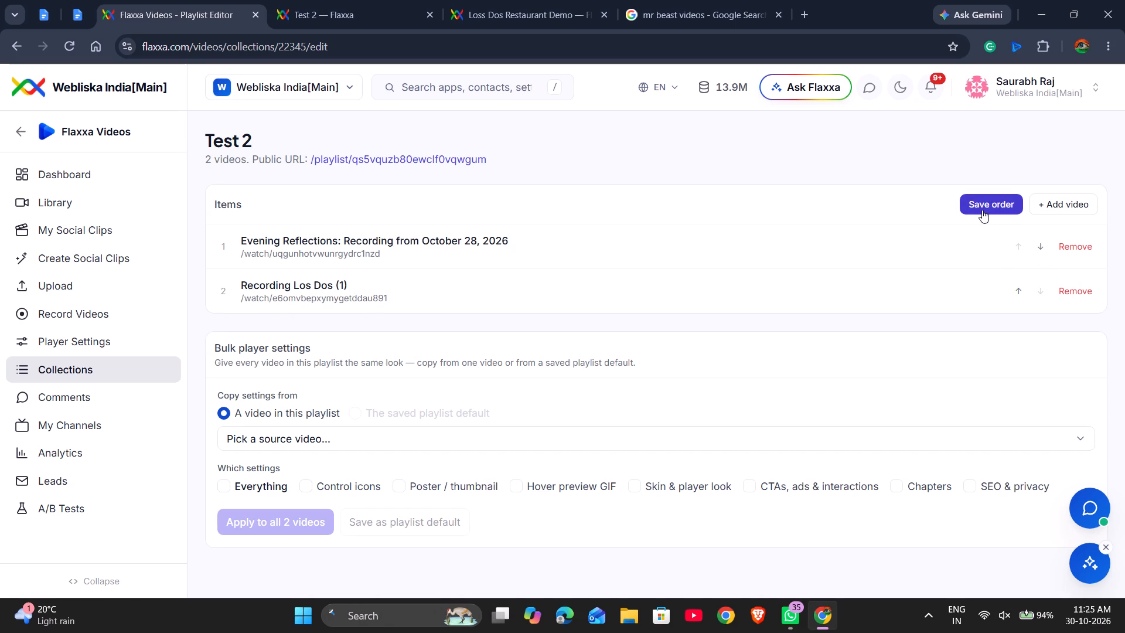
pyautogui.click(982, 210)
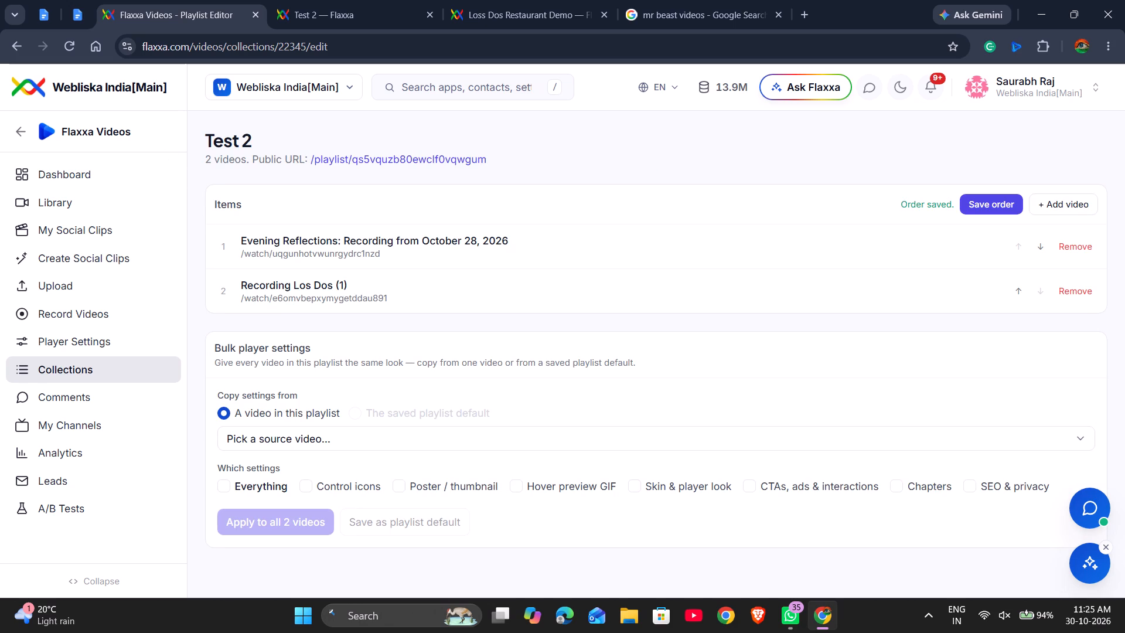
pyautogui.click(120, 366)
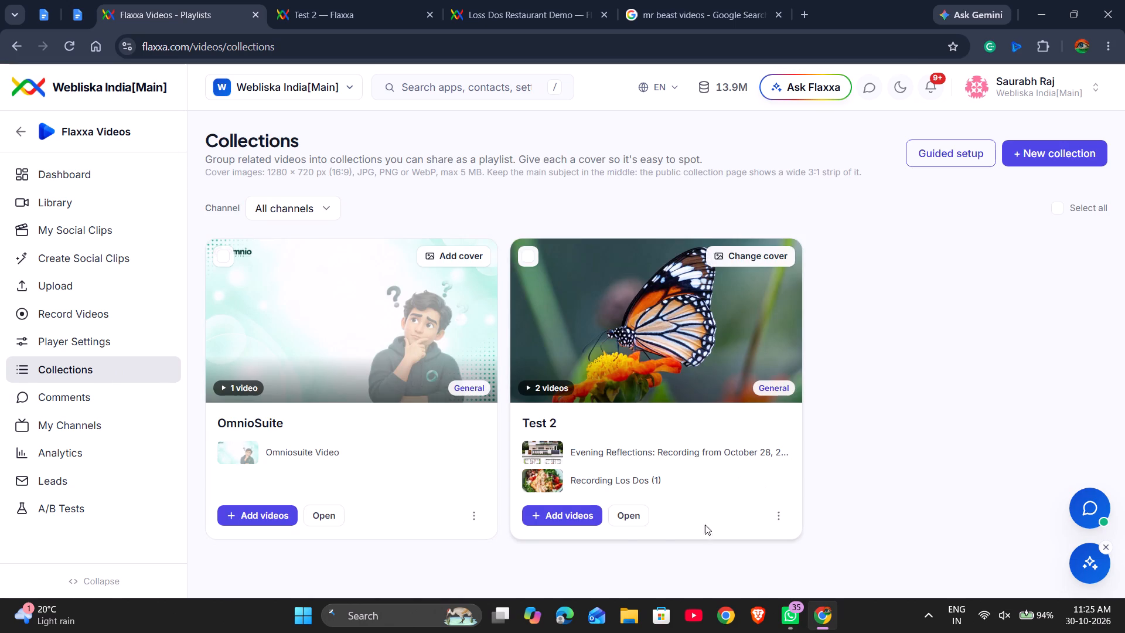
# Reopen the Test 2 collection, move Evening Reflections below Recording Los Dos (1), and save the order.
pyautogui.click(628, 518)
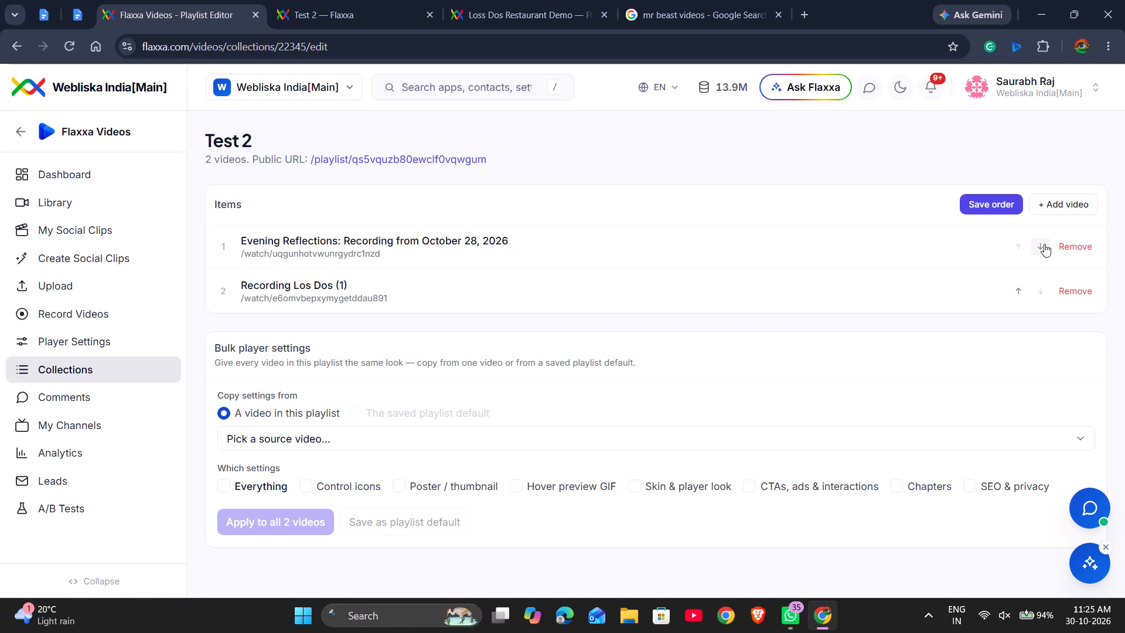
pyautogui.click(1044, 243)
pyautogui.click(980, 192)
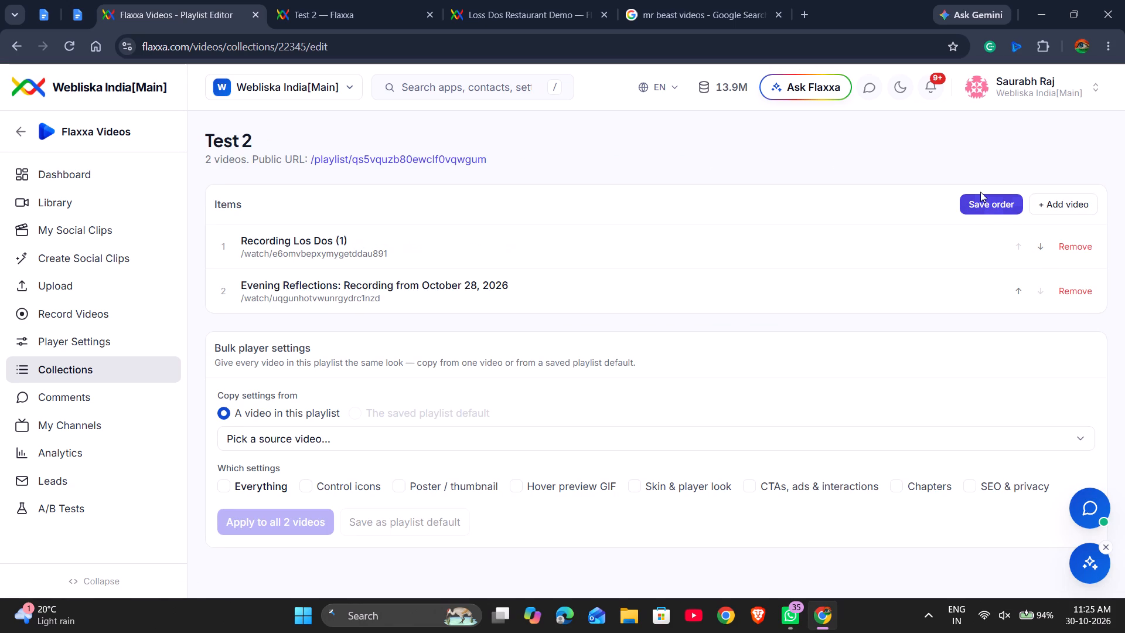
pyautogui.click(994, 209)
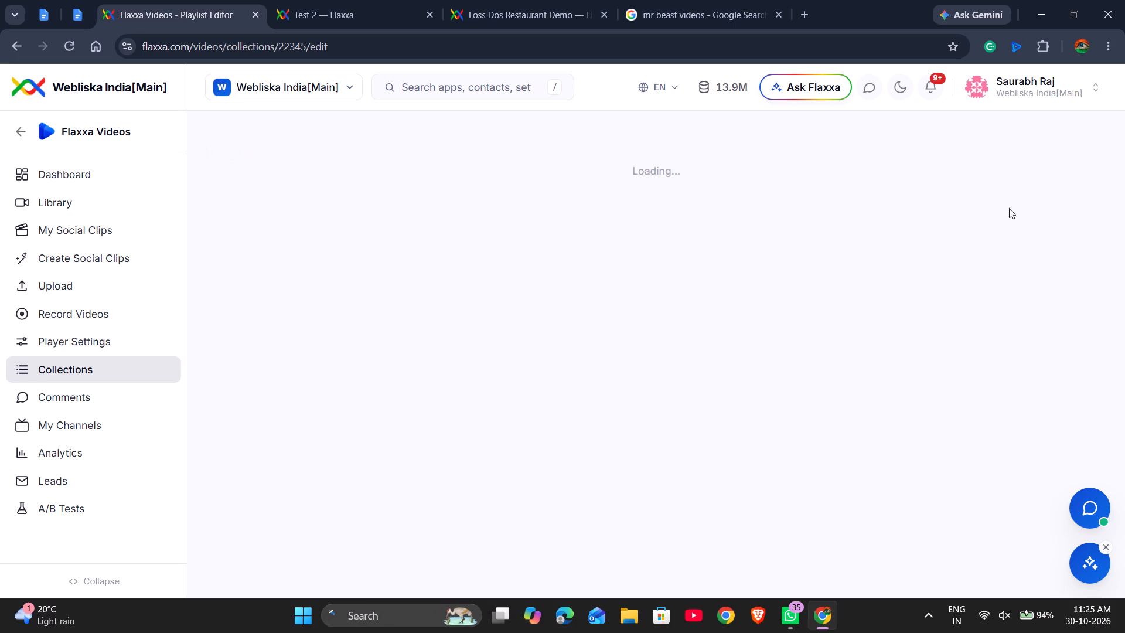
# Review which videos can be picked for adding to the Test 2 collection, without choosing one.
pyautogui.click(1048, 202)
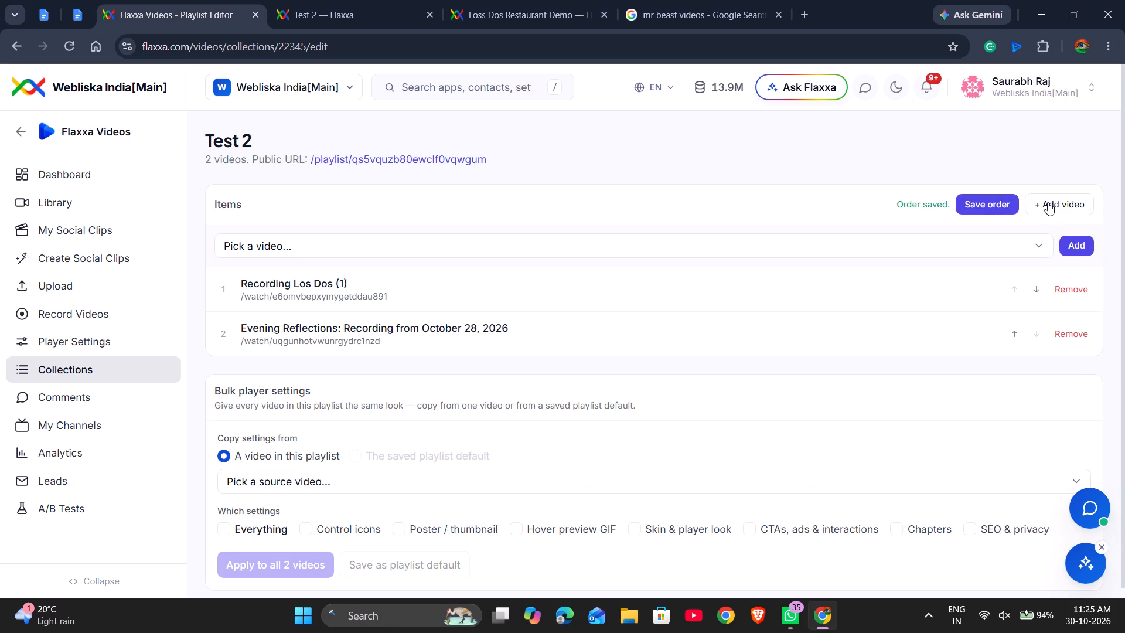
pyautogui.click(915, 239)
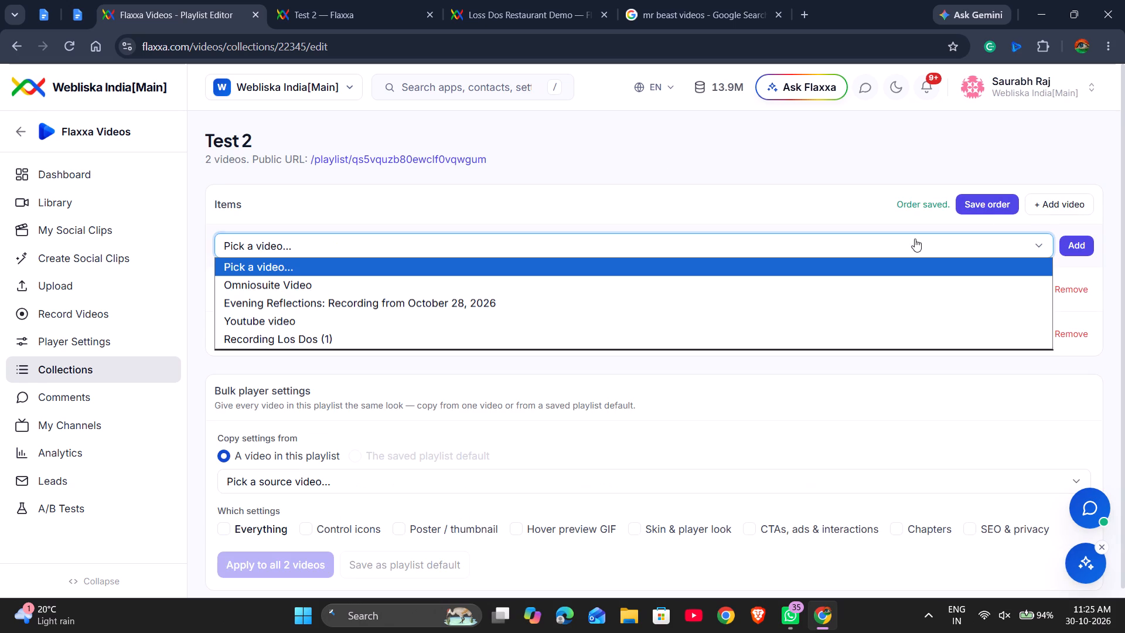
pyautogui.click(752, 148)
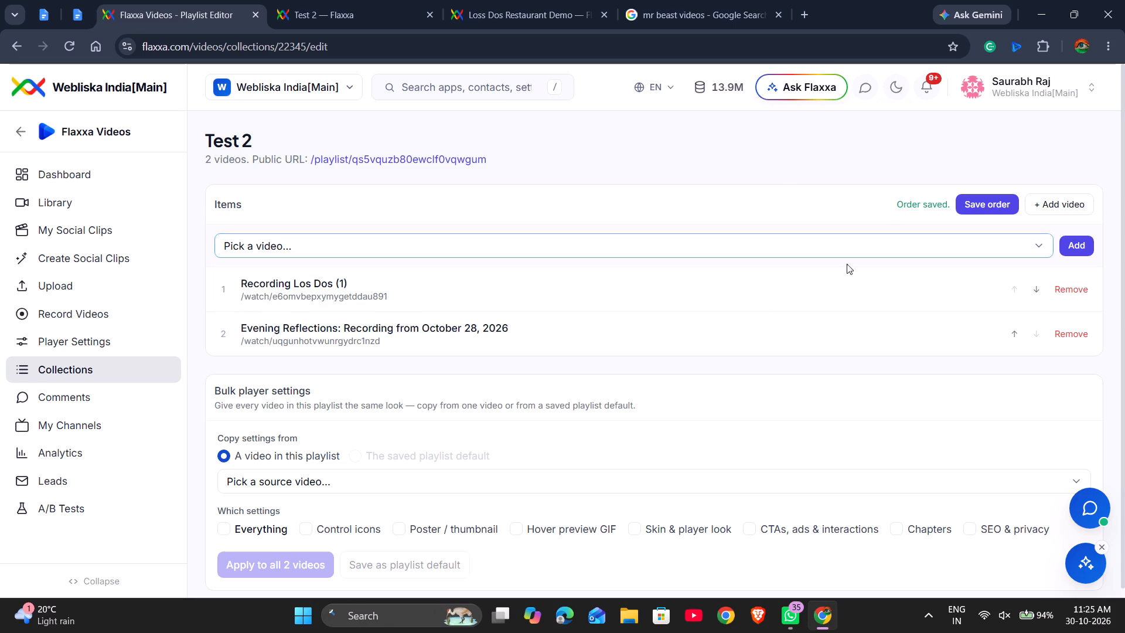
# Copy Everything in the bulk player settings from Recording Los Dos (1) to all Test 2 videos, overwriting their existing settings.
pyautogui.scroll(-1, 751, 319)
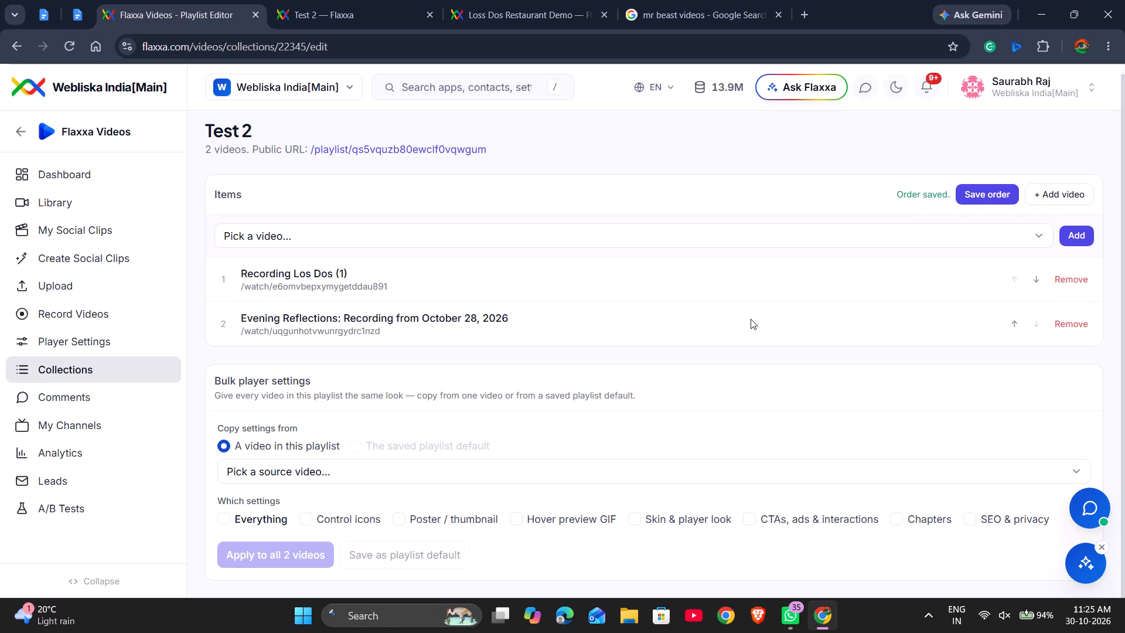
pyautogui.scroll(-2, 632, 440)
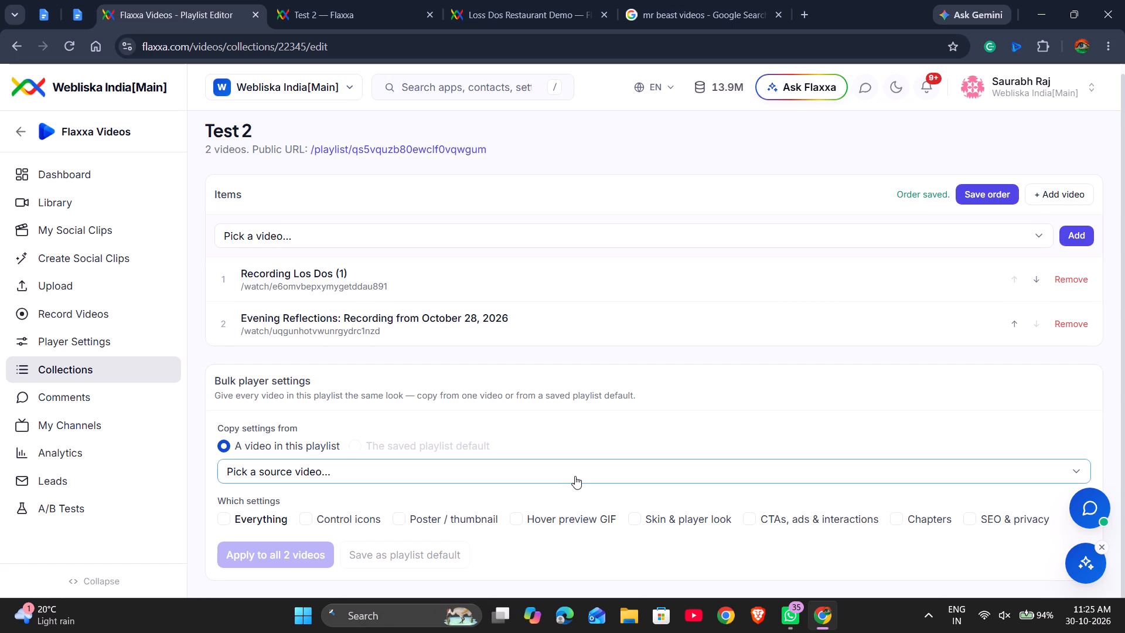
pyautogui.click(575, 476)
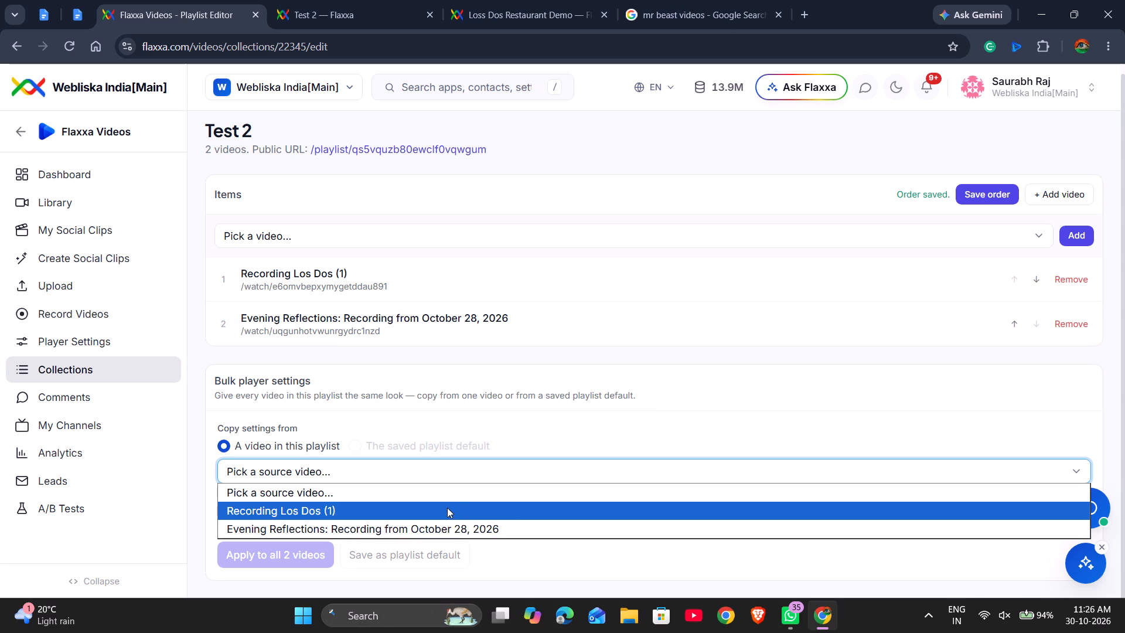
pyautogui.click(447, 508)
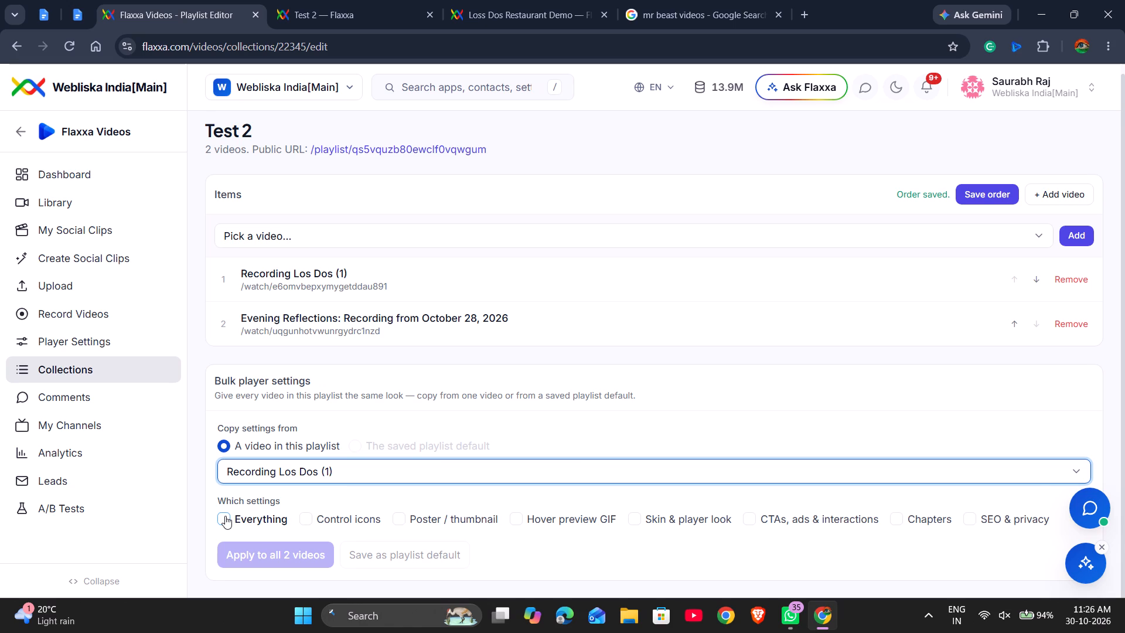
pyautogui.click(225, 516)
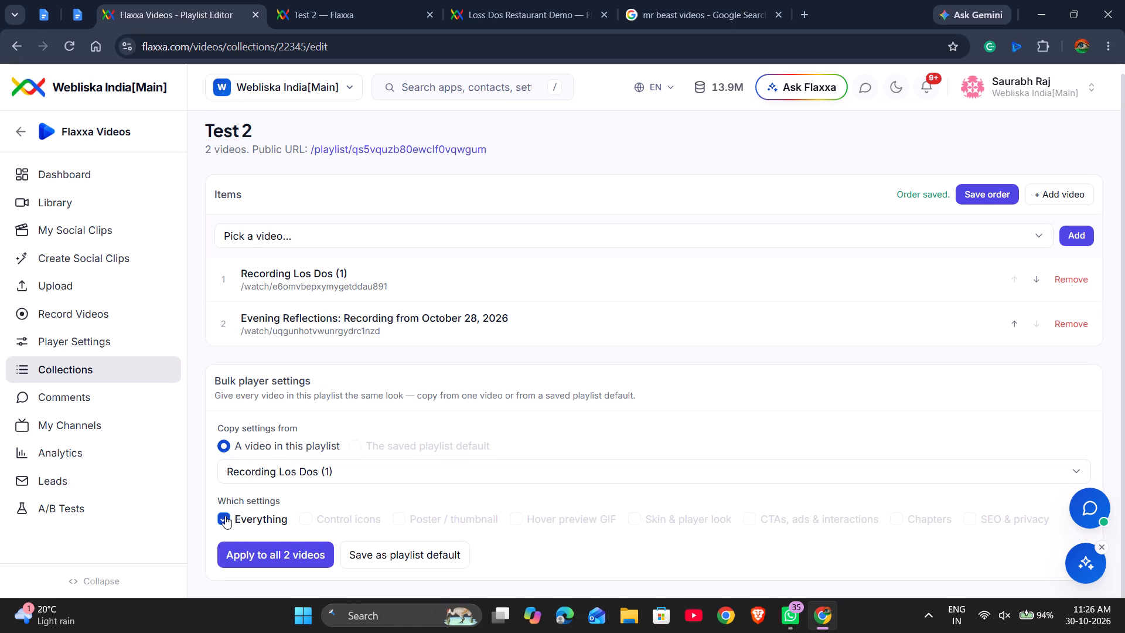
pyautogui.click(225, 516)
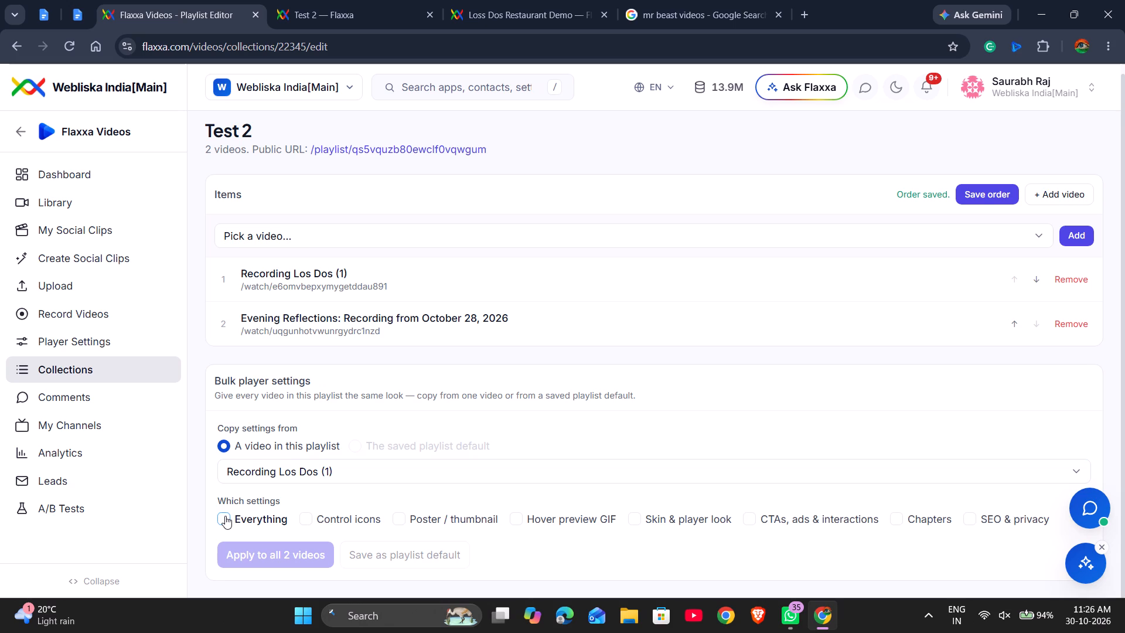
pyautogui.click(225, 516)
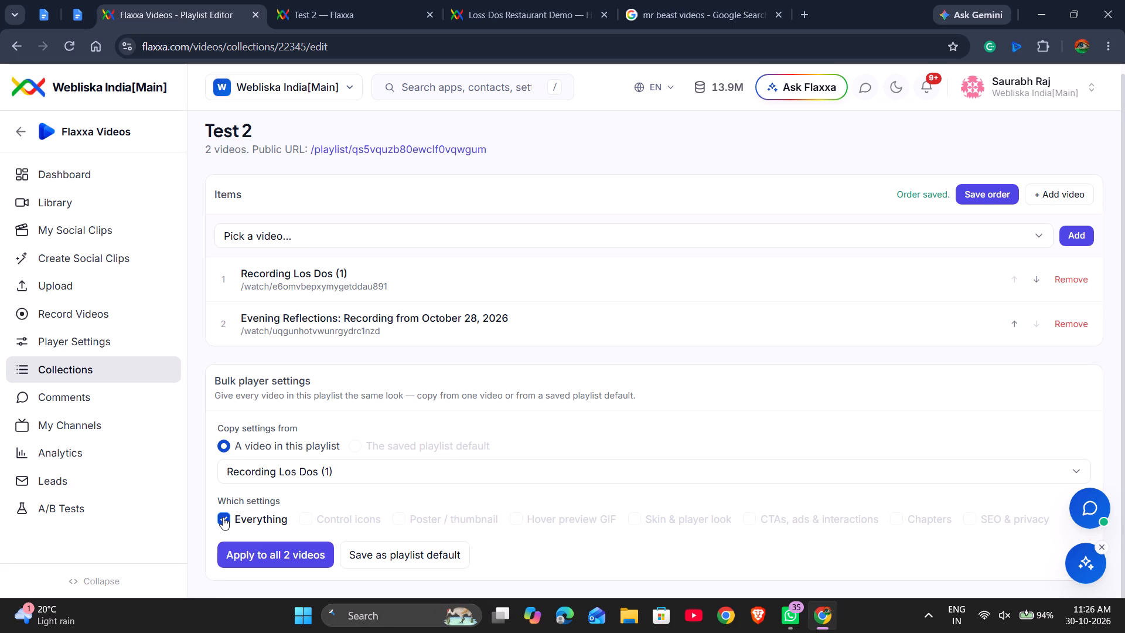
pyautogui.click(287, 566)
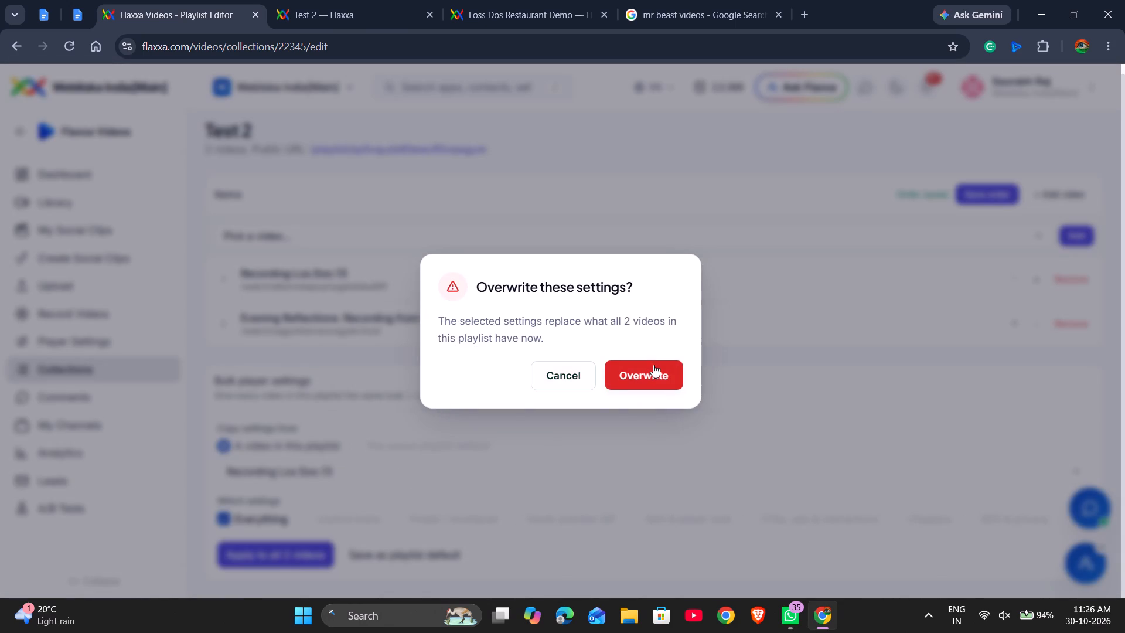
pyautogui.click(653, 365)
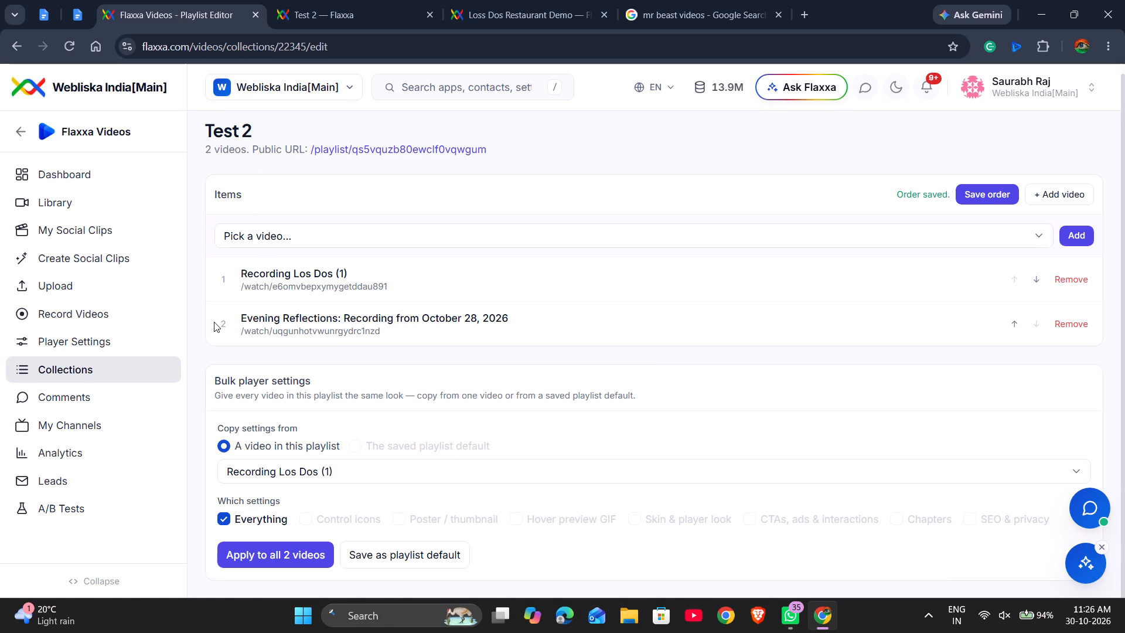
# Return to Collections, dismiss the notification prompt, and examine the video thumbnails on the Test 2 card.
pyautogui.click(110, 367)
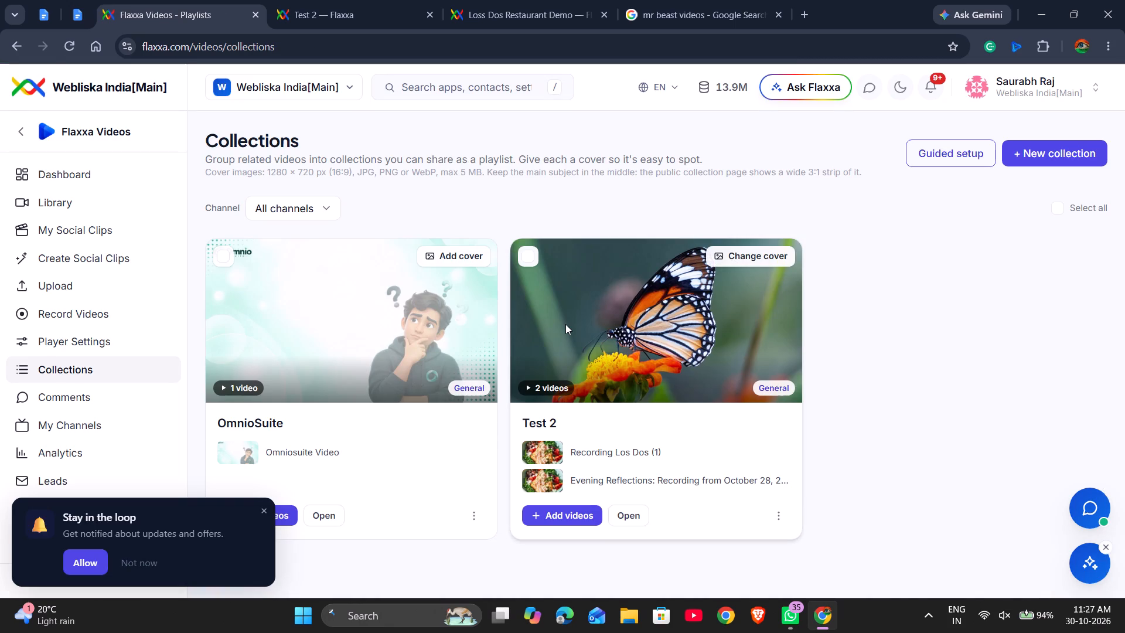
pyautogui.click(263, 507)
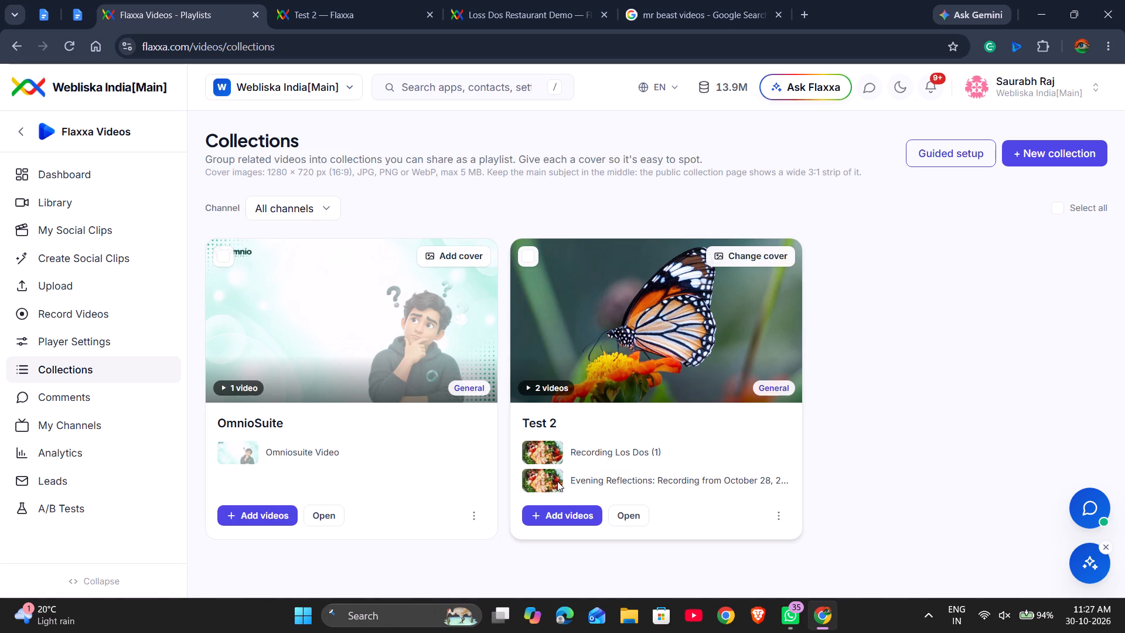
pyautogui.click(541, 486)
pyautogui.click(670, 483)
pyautogui.click(621, 481)
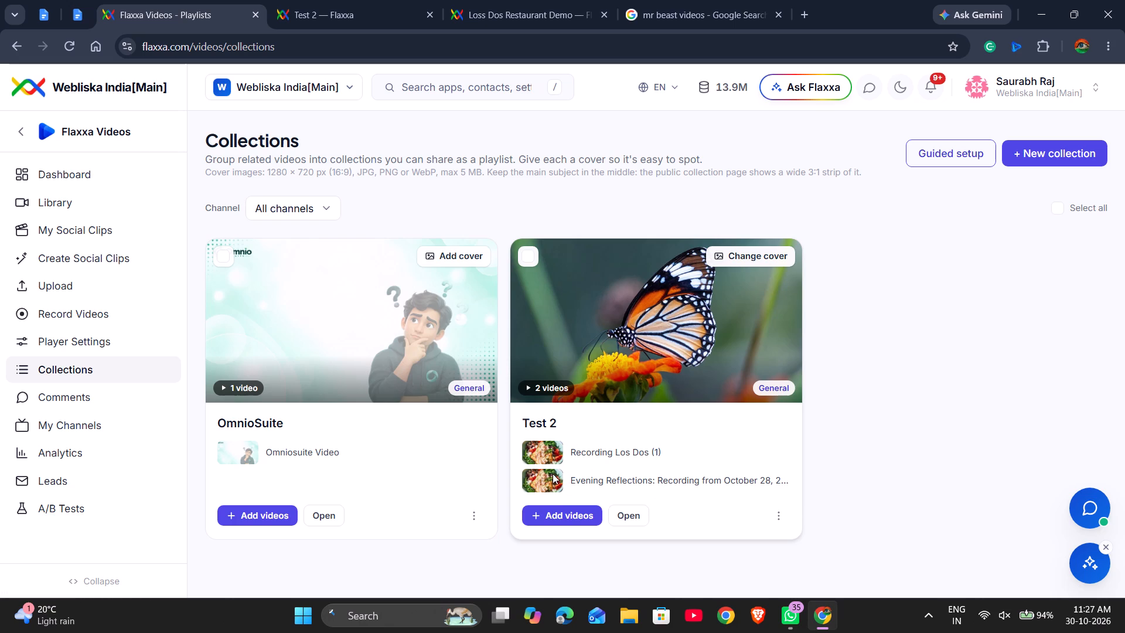
pyautogui.click(545, 477)
# Check the thumbnails of the Test 2 videos in the Library and go back to Collections.
pyautogui.click(83, 204)
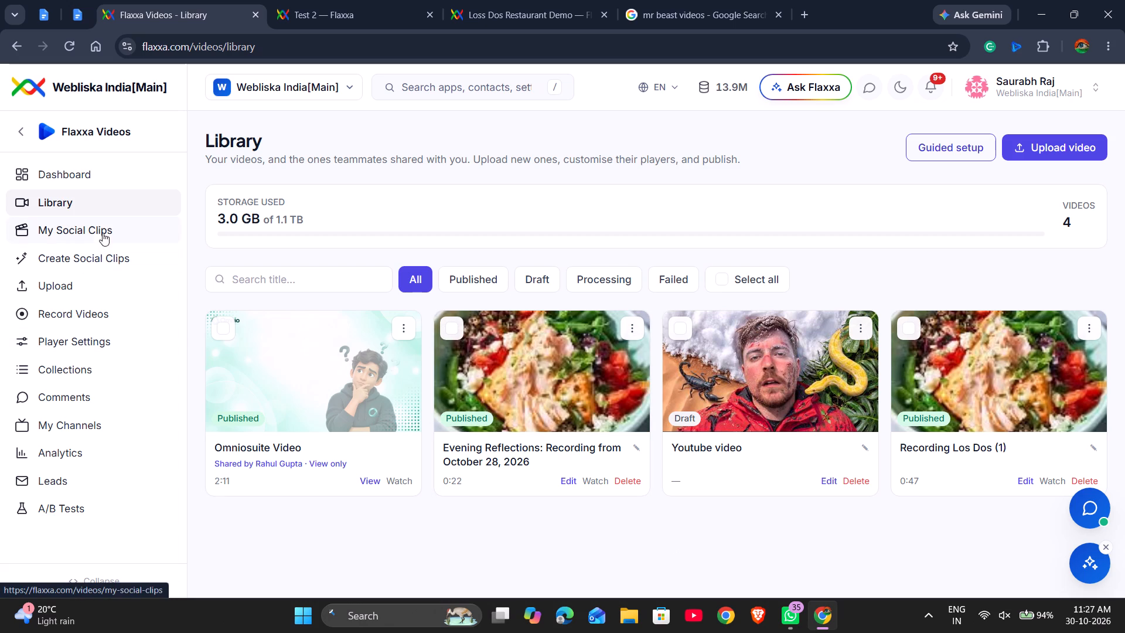
pyautogui.click(110, 373)
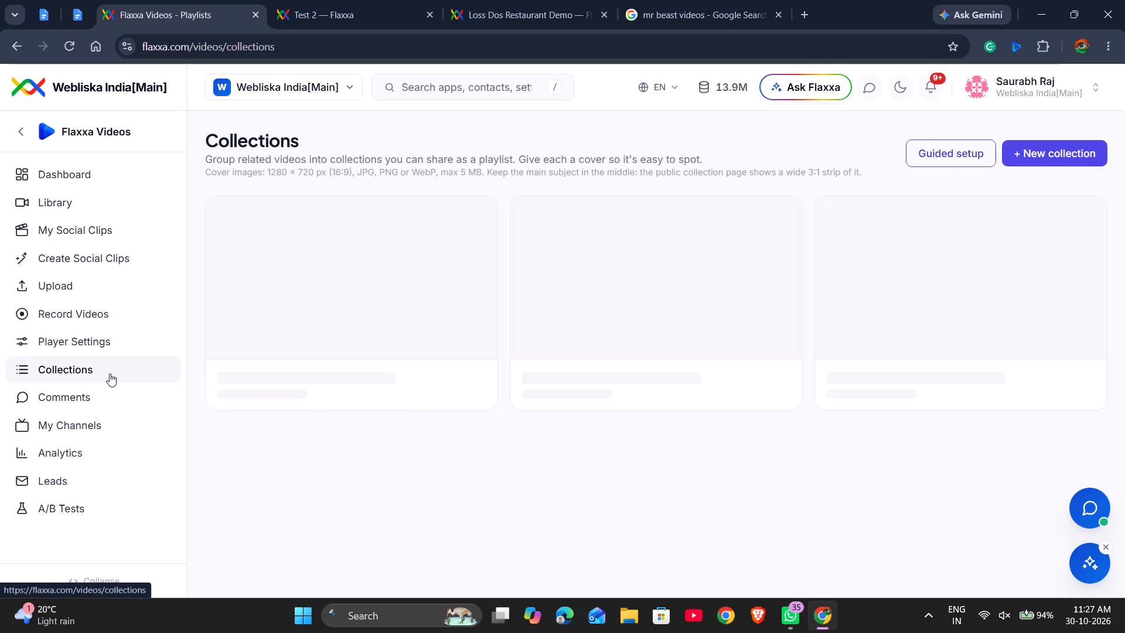